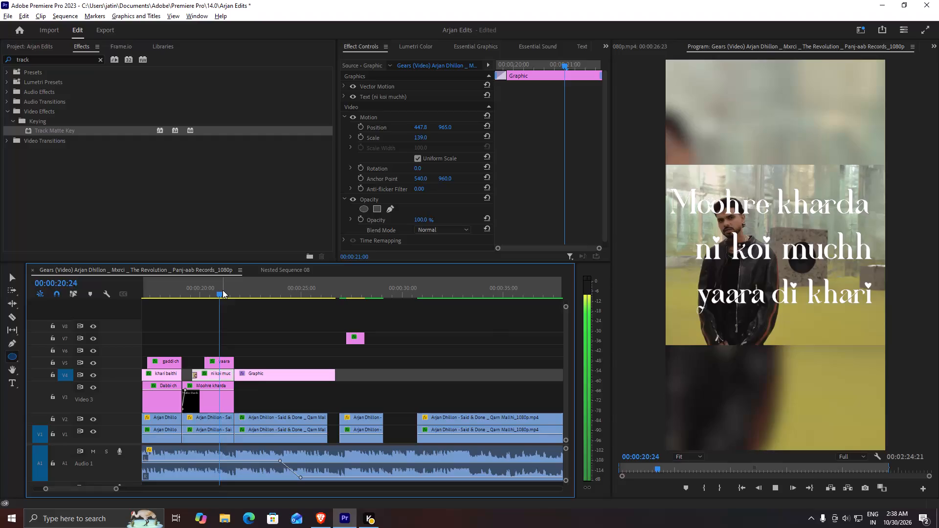
Set the Track Matte Key matte to Video 4 on the V2 clip beneath the circle graphic.
key("space")
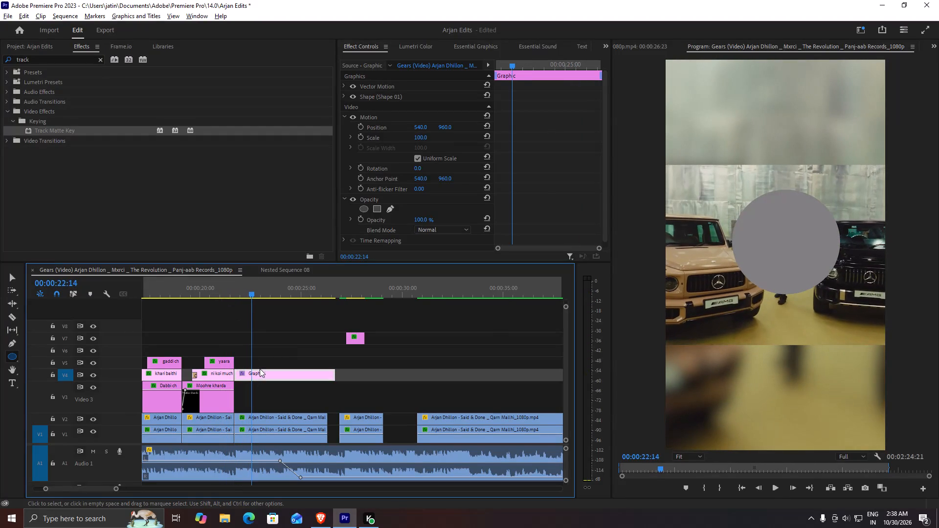
left_click(276, 421)
scroll(380, 190, "down", 7)
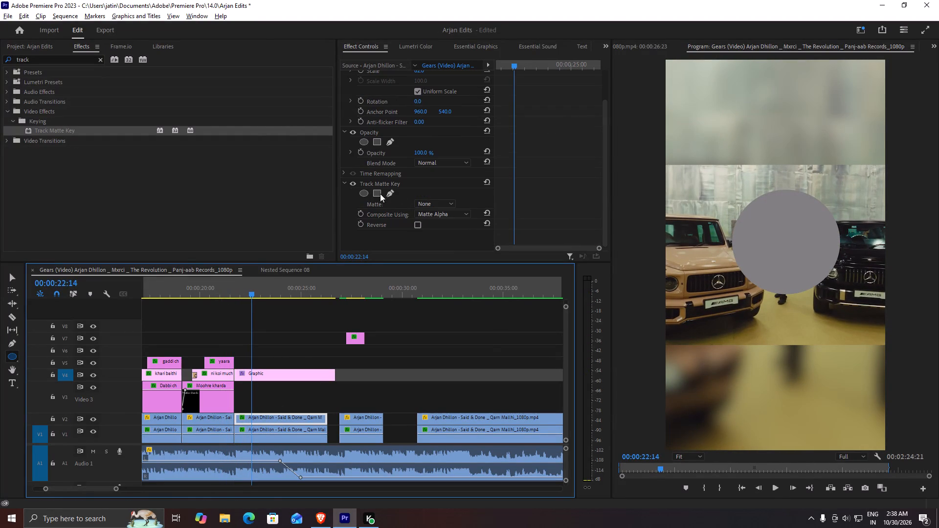
left_click(435, 202)
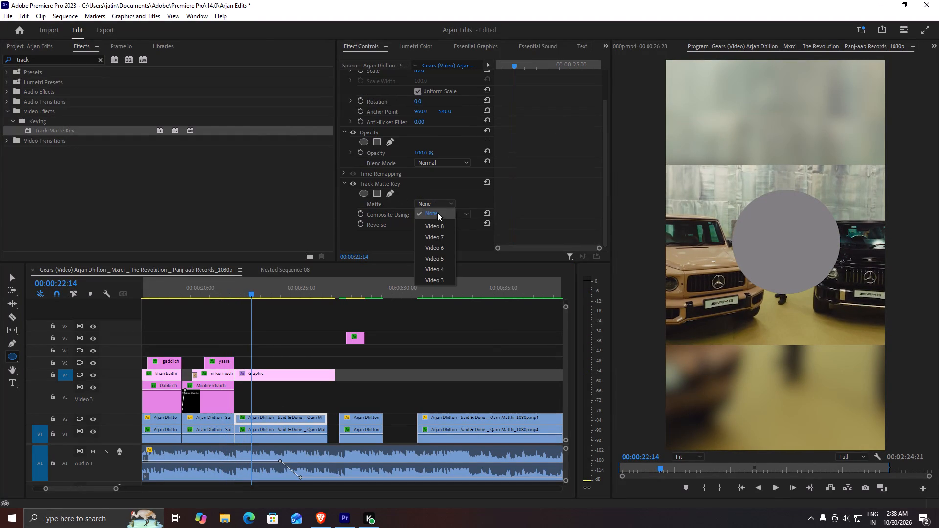
left_click(445, 267)
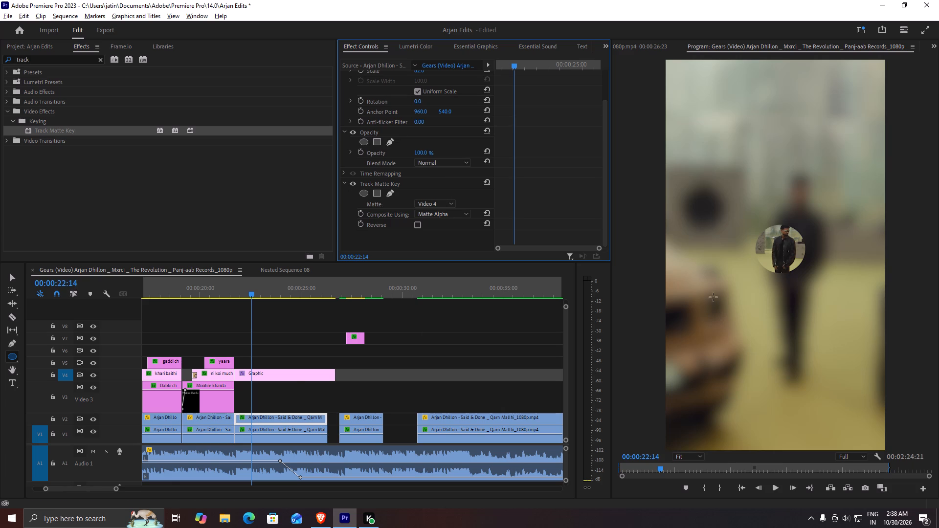
Play back the circle-masked section from the cut where it begins to check the matte effect.
left_click_drag(256, 294, 234, 294)
key("space")
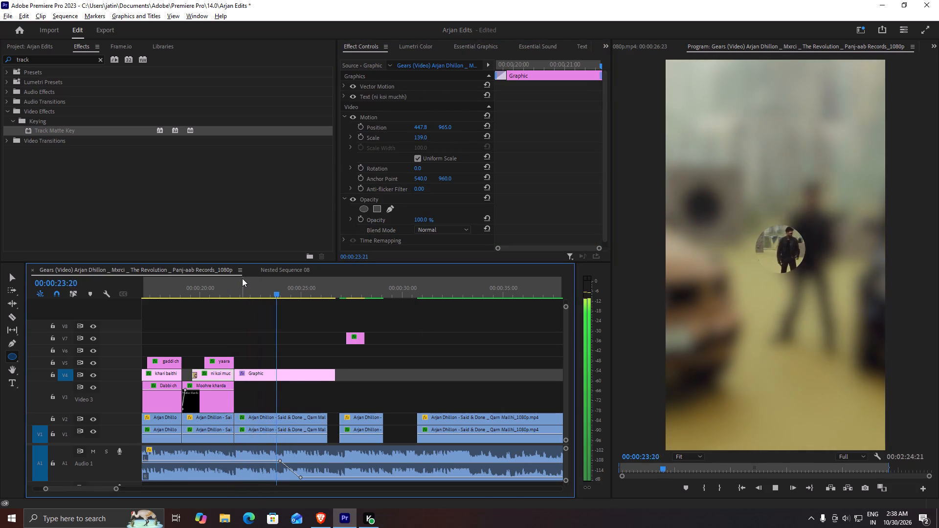
key("space")
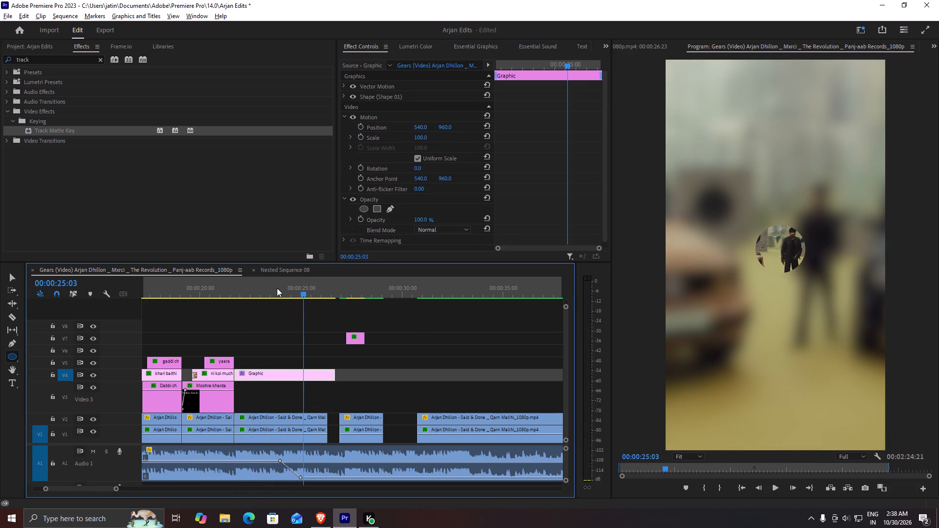
left_click_drag(304, 290, 228, 292)
key("space")
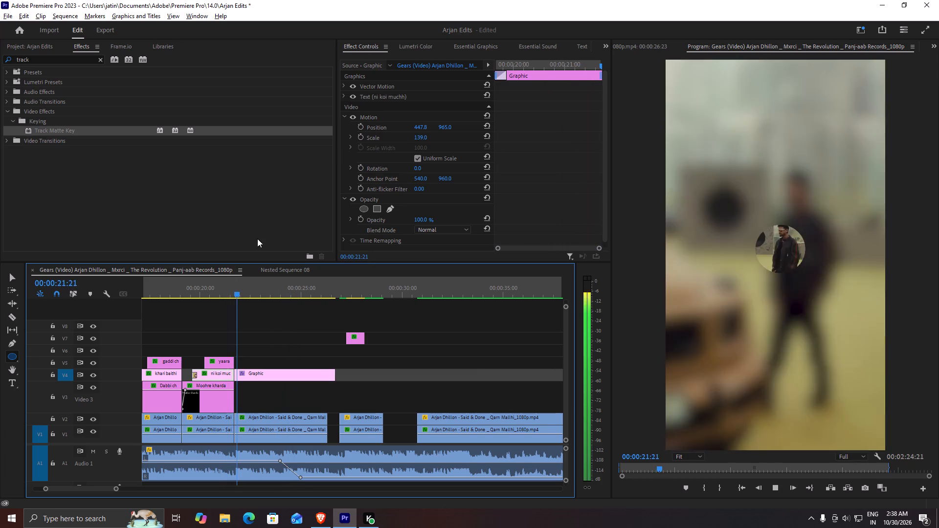
key("space")
In the circle graphic's shape transform, set the horizontal position to 638.5 and the scale to 165.
left_click(296, 383)
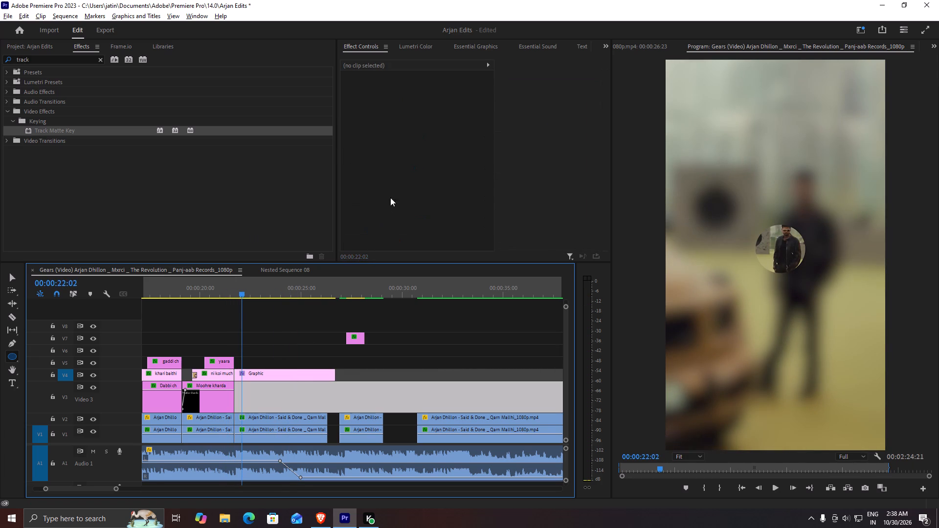
left_click(264, 374)
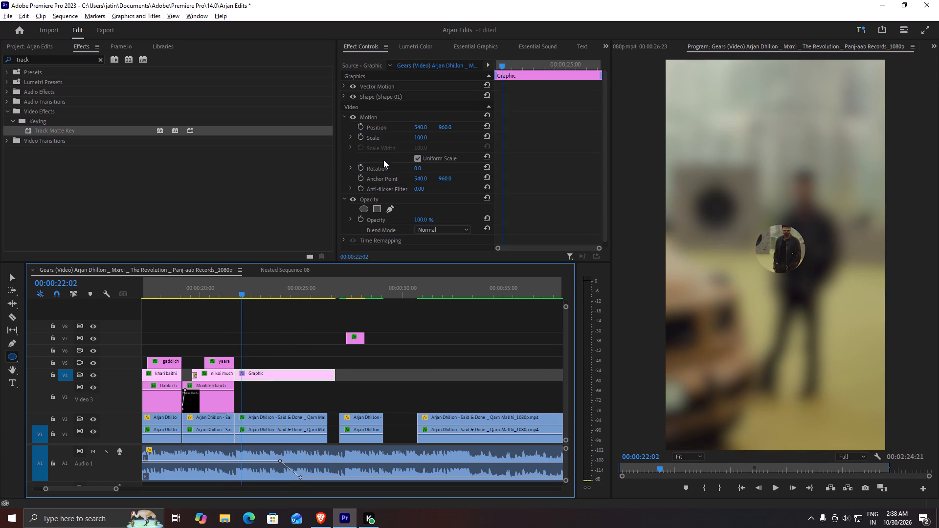
left_click(343, 95)
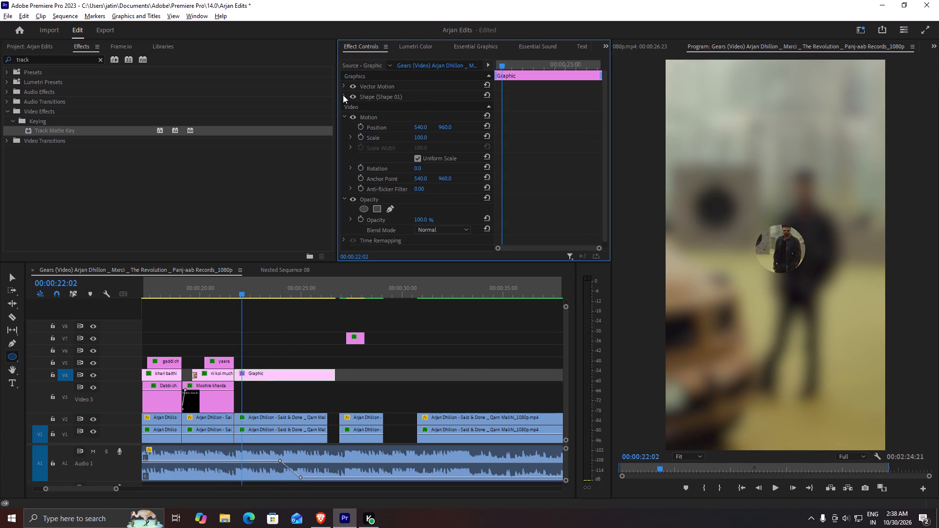
scroll(418, 126, "down", 7)
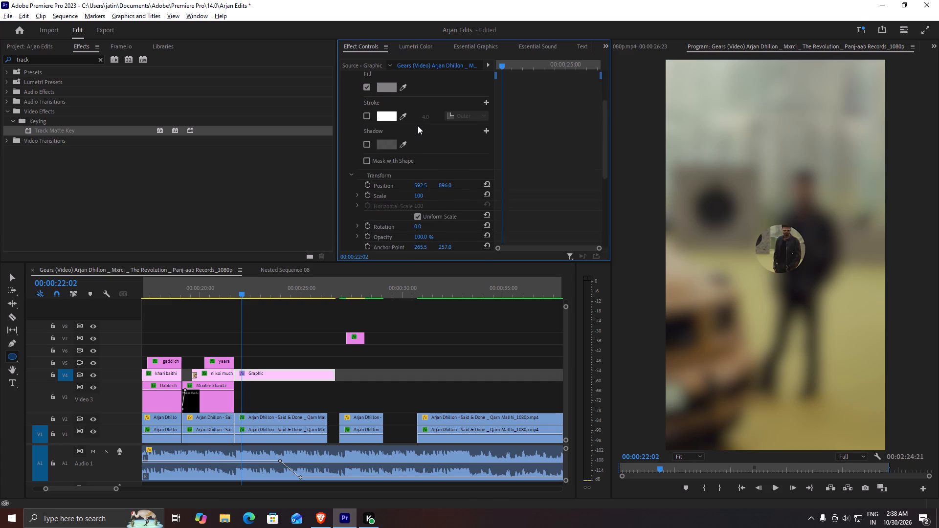
scroll(418, 126, "down", 2)
left_click_drag(422, 168, 443, 170)
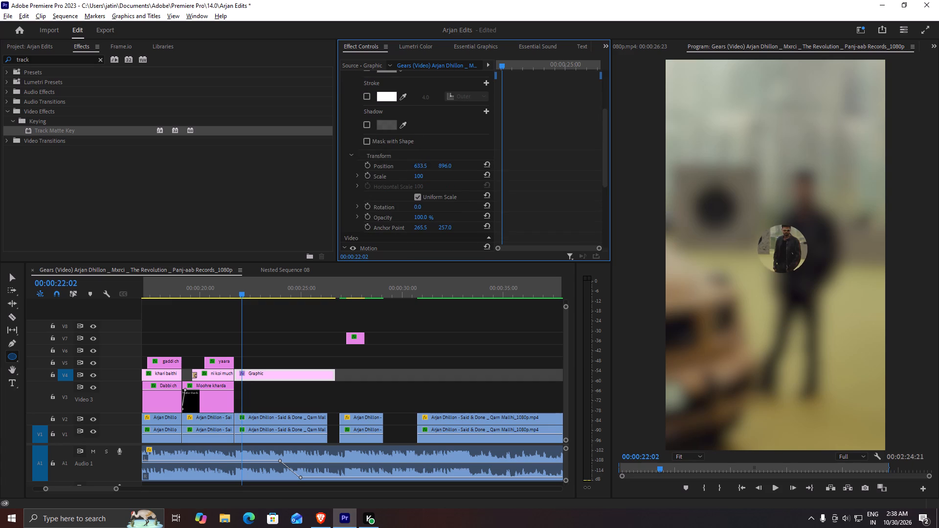
left_click_drag(443, 170, 446, 172)
left_click_drag(418, 176, 423, 177)
left_click_drag(423, 177, 468, 183)
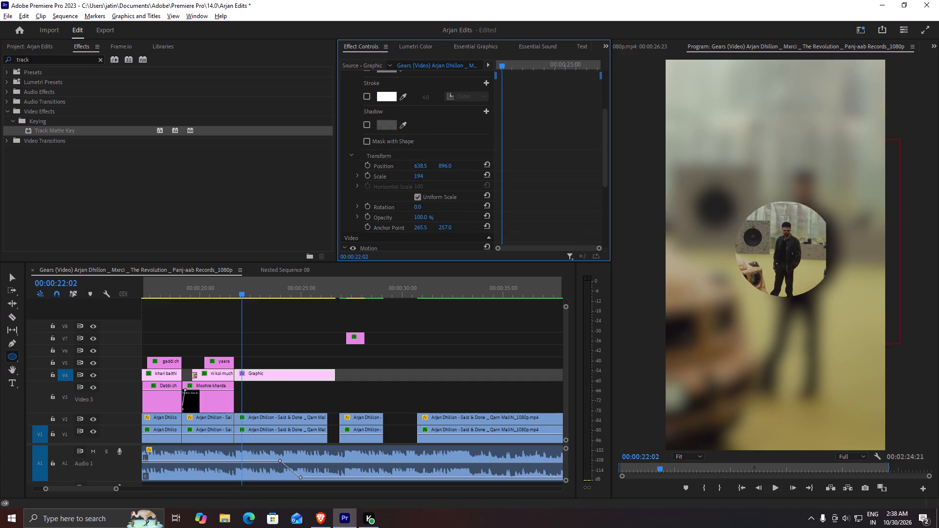
left_click_drag(468, 183, 472, 186)
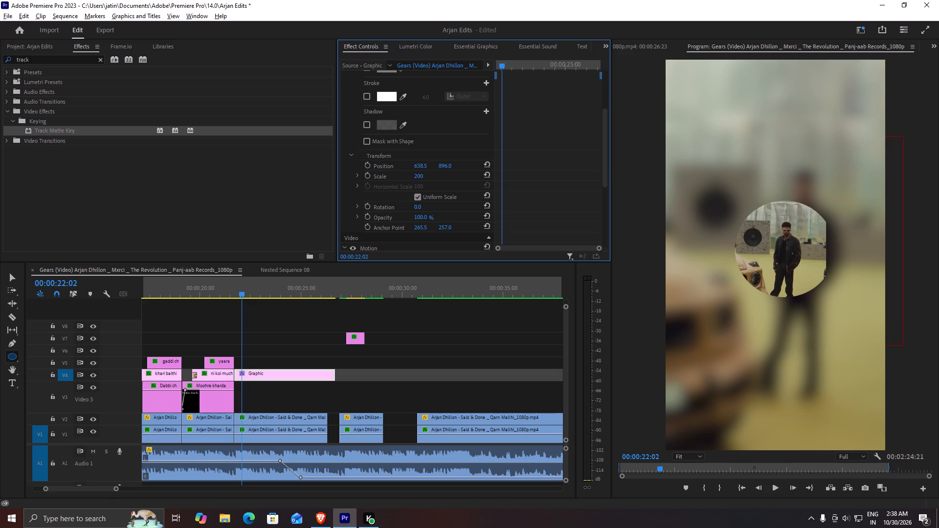
left_click_drag(472, 186, 454, 188)
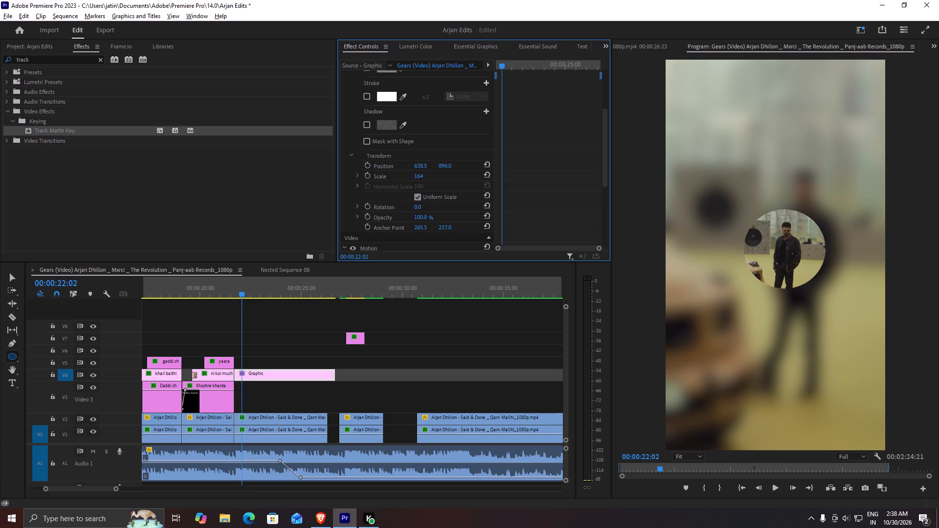
left_click_drag(454, 188, 455, 188)
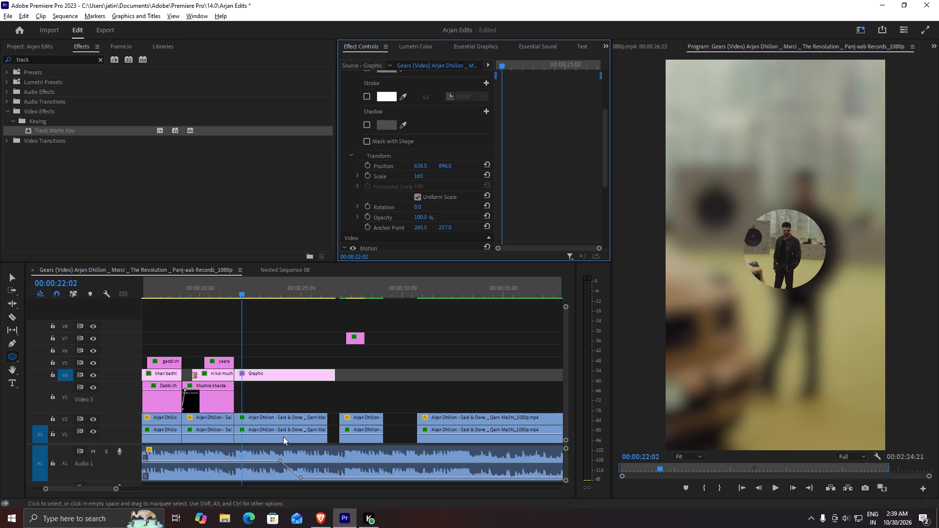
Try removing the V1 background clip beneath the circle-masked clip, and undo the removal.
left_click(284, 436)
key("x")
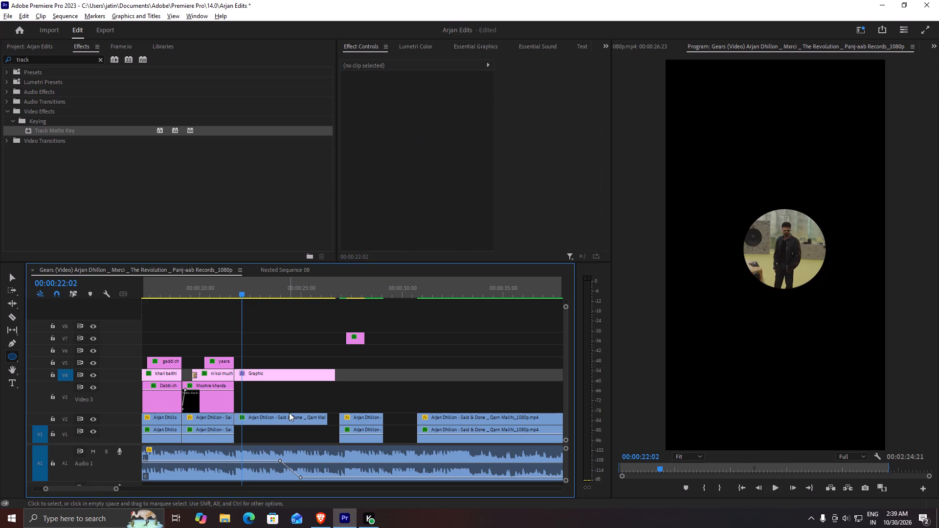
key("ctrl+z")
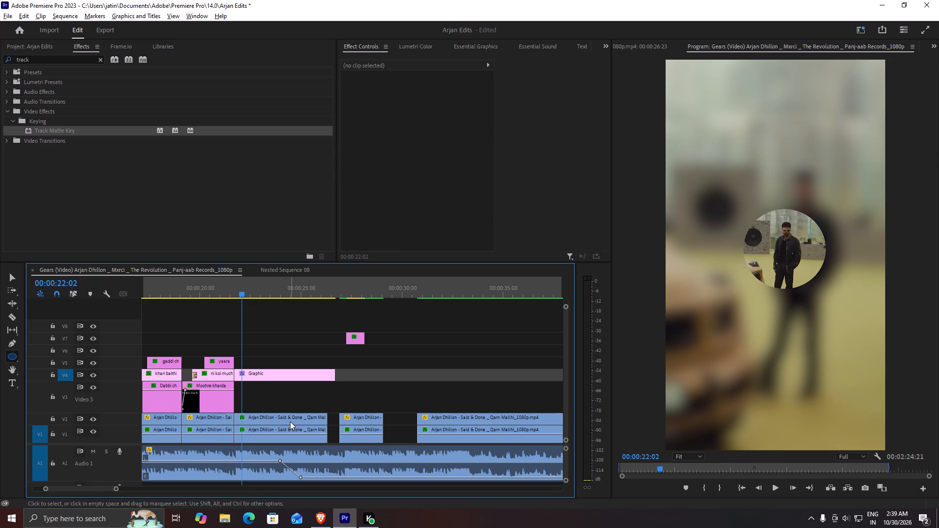
Set the masked V2 clip's horizontal position to 465 and scale to 143, and play the section back.
left_click(291, 418)
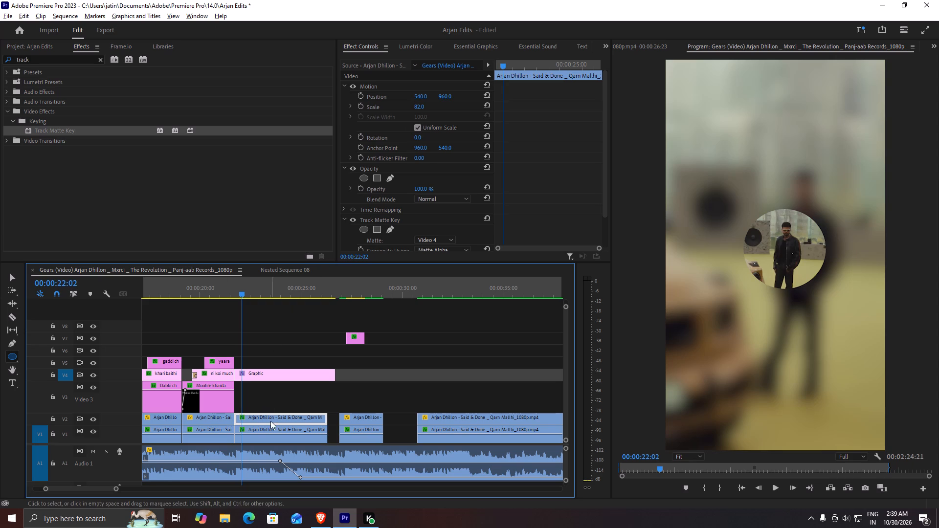
left_click_drag(419, 97, 381, 105)
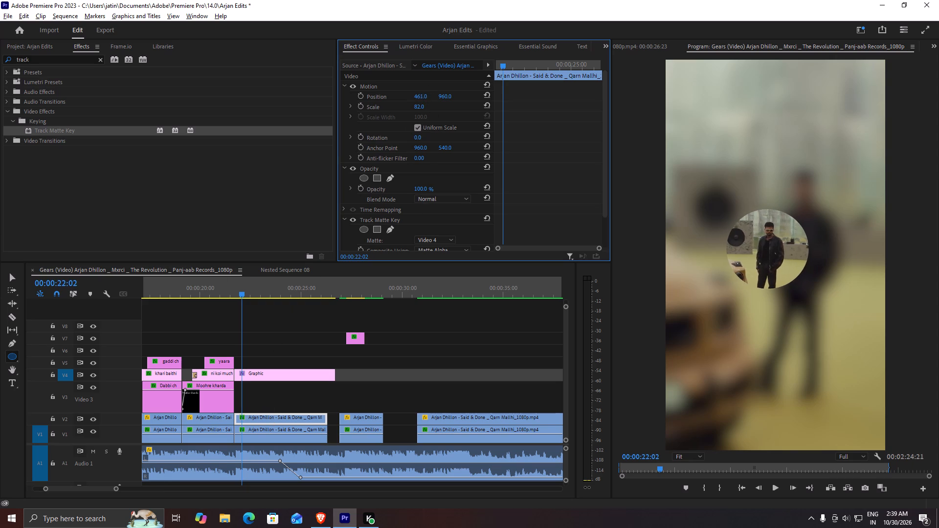
left_click_drag(381, 105, 382, 105)
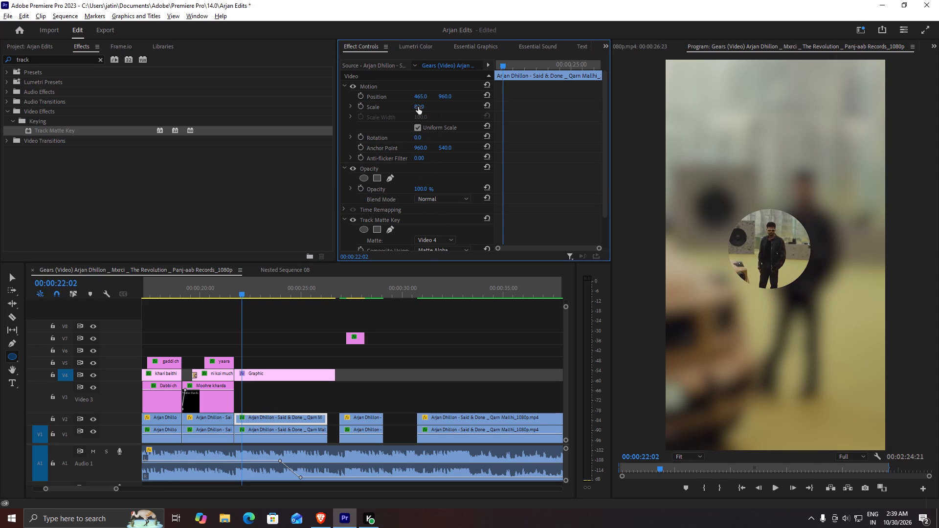
left_click_drag(419, 107, 466, 107)
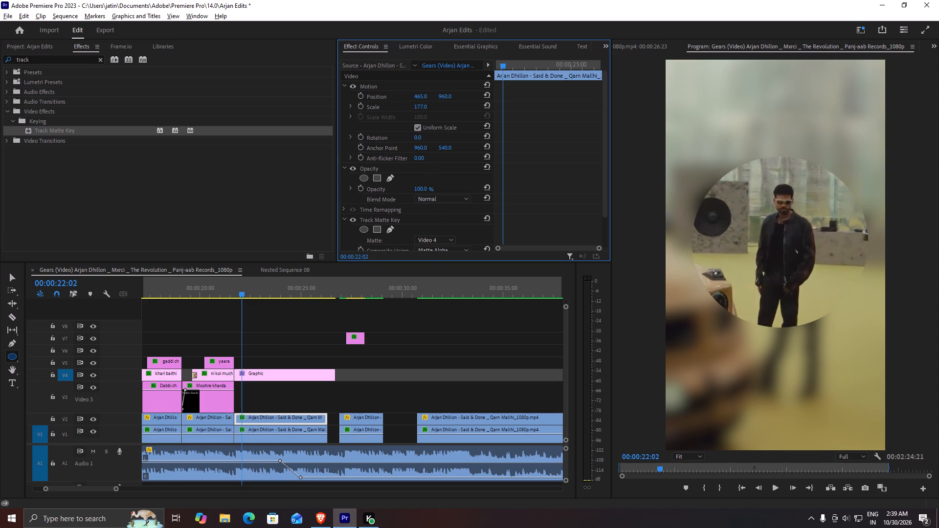
left_click_drag(466, 107, 449, 107)
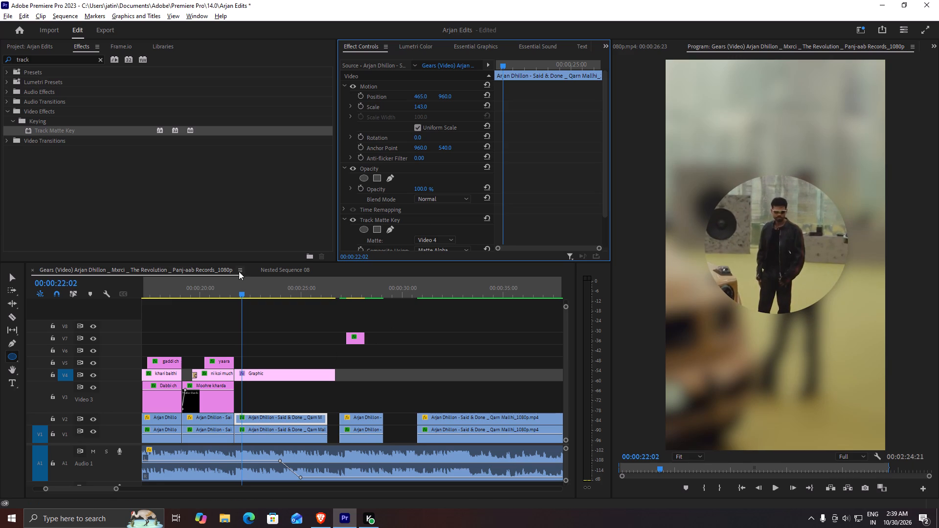
left_click_drag(241, 287, 228, 289)
key("space")
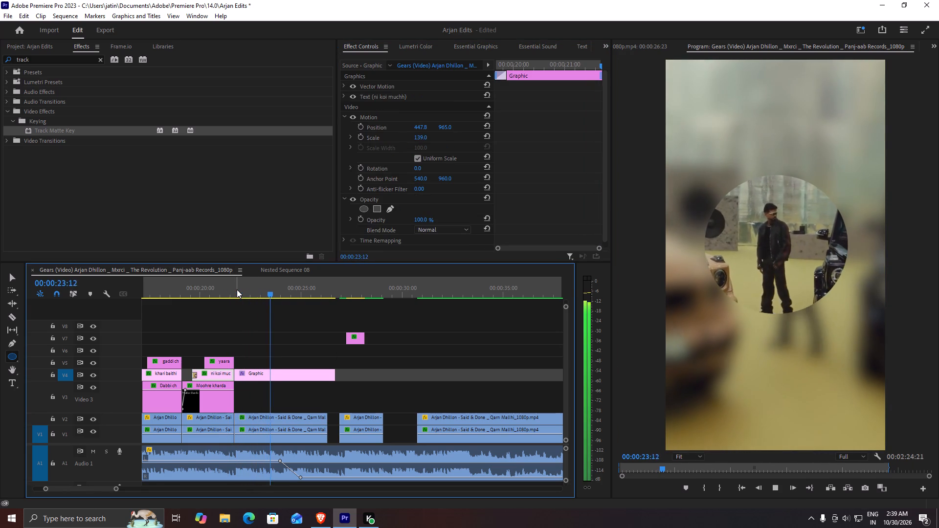
key("space")
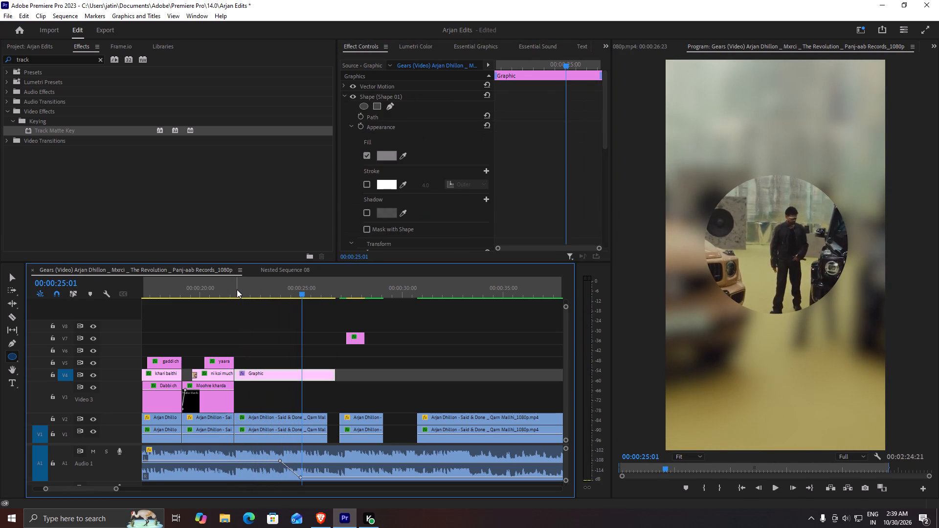
Move the DEHK TA SAHI title to Video 3 directly after Moohre kharda, extend its end to about 24 seconds, and preview it.
left_click_drag(341, 286, 364, 336)
left_click_drag(326, 312, 384, 356)
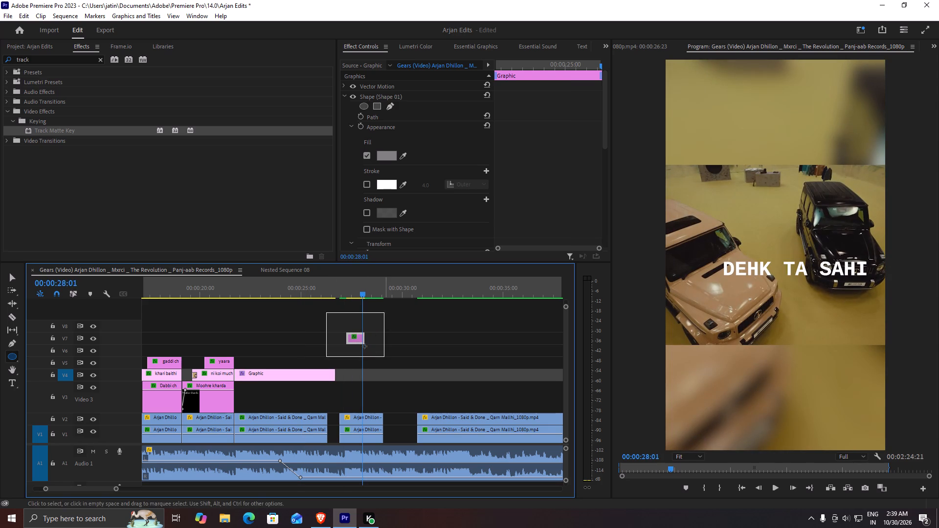
left_click_drag(358, 341, 246, 405)
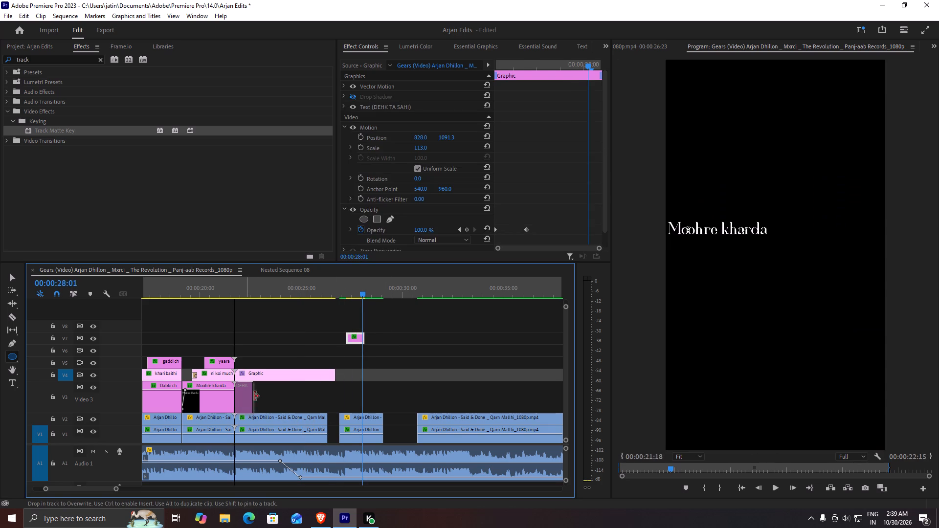
left_click_drag(254, 396, 288, 396)
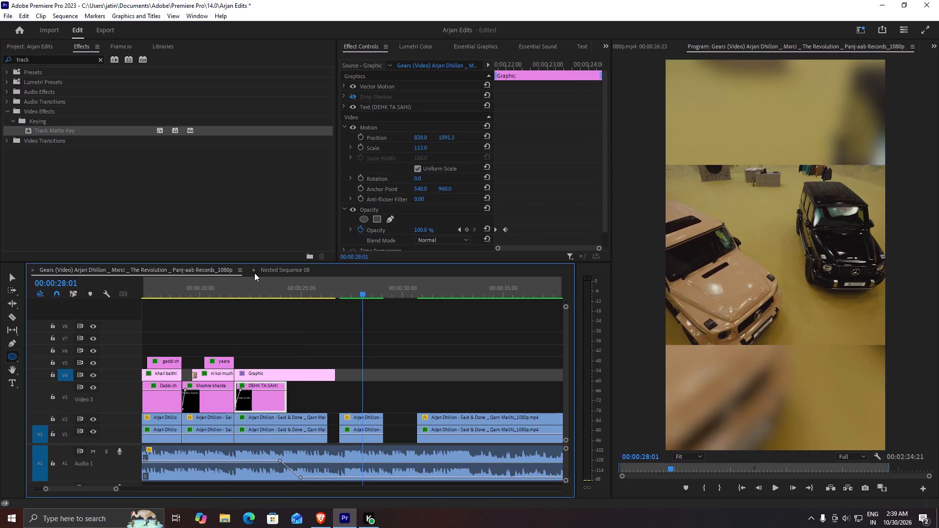
left_click_drag(254, 289, 221, 286)
key("space")
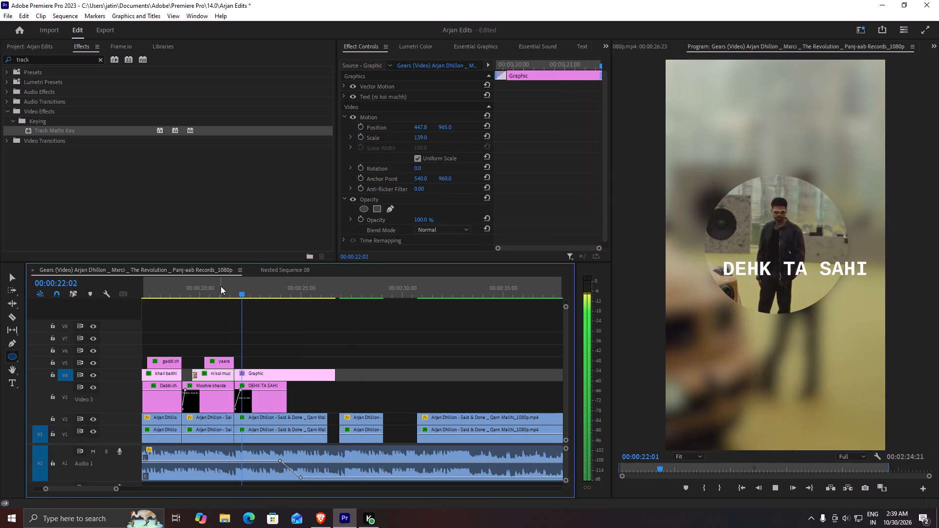
key("alt+space")
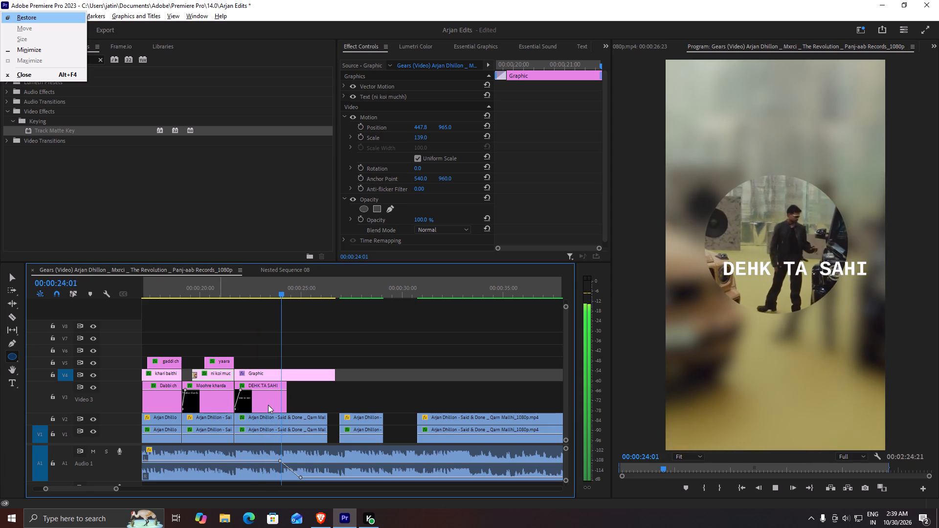
key("space")
Reposition the DEHK TA SAHI title below the circle by setting its Motion position to 745.0, 1420.3.
left_click_drag(294, 285, 256, 293)
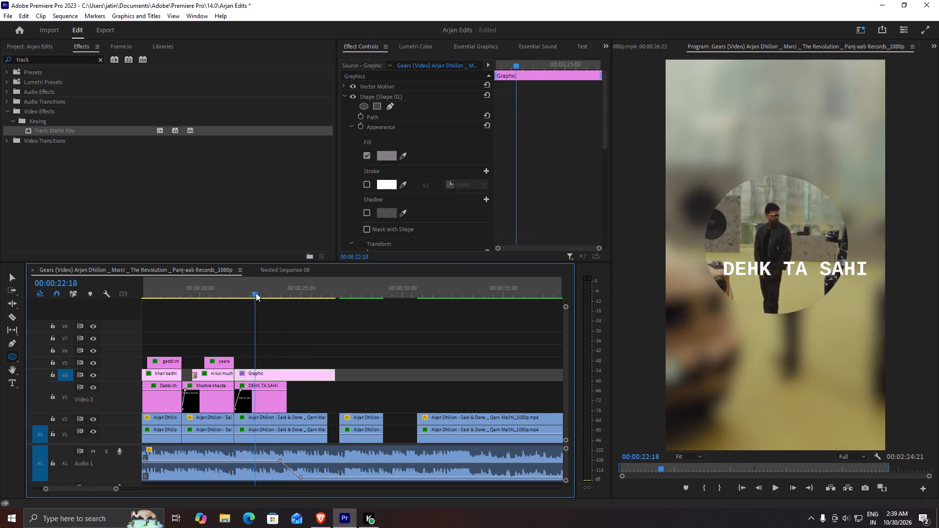
left_click_drag(256, 293, 246, 296)
left_click(269, 406)
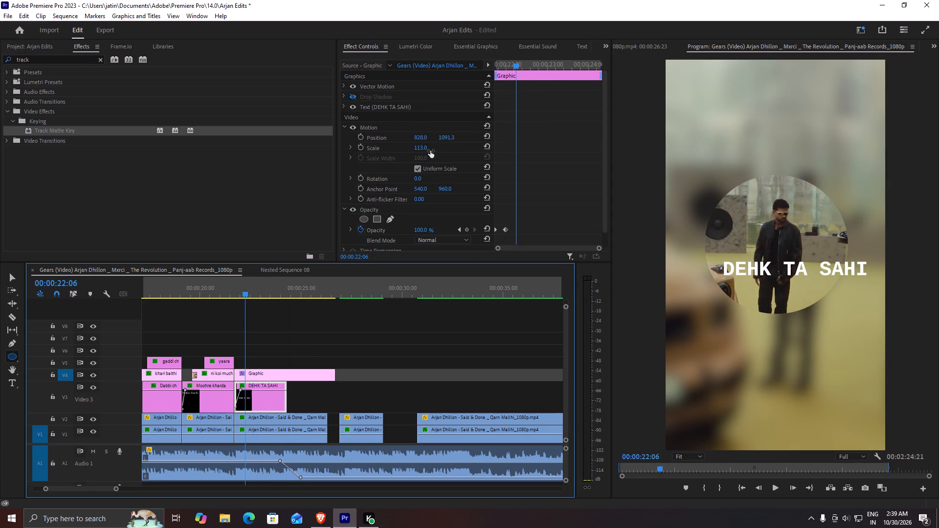
left_click_drag(421, 137, 380, 144)
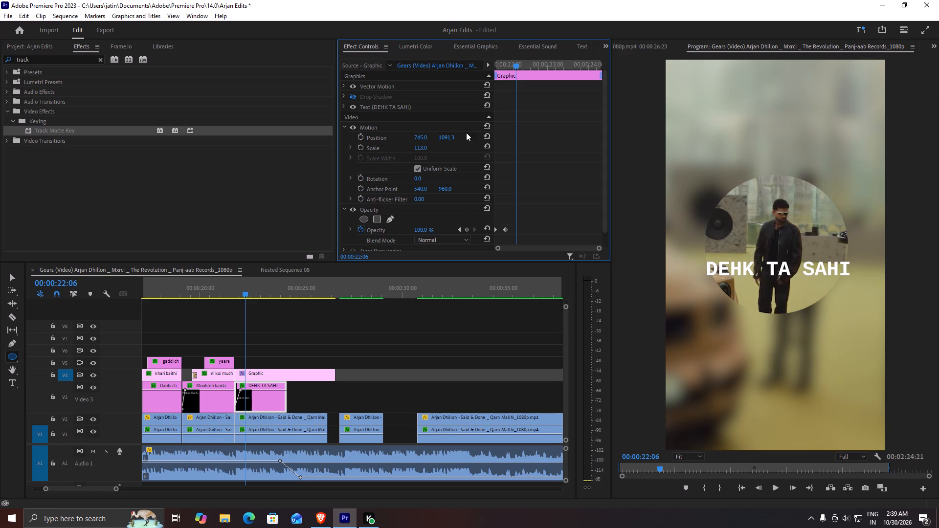
left_click_drag(447, 136, 609, 141)
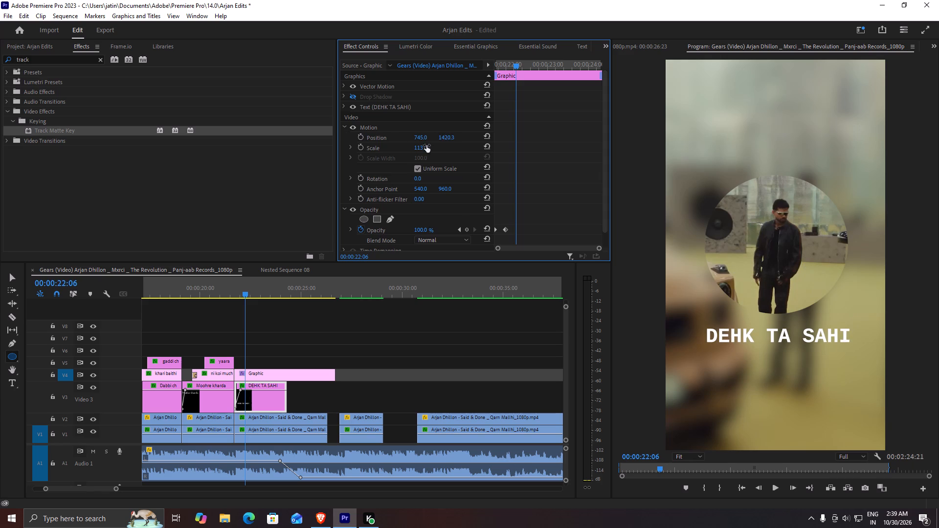
Enlarge the DEHK TA SAHI title to scale 169, set its Motion position to 824.0, 1446.3, and play the section back.
left_click_drag(421, 137, 402, 141)
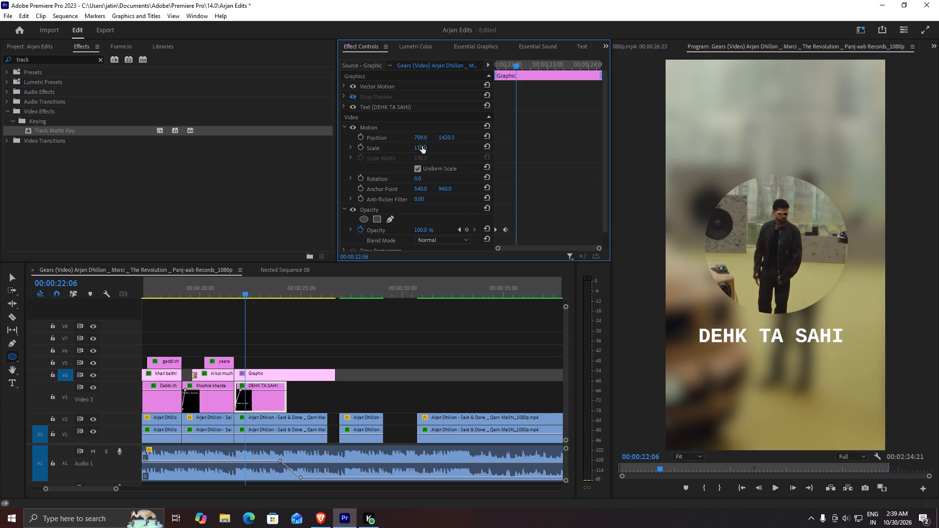
left_click_drag(423, 146, 448, 147)
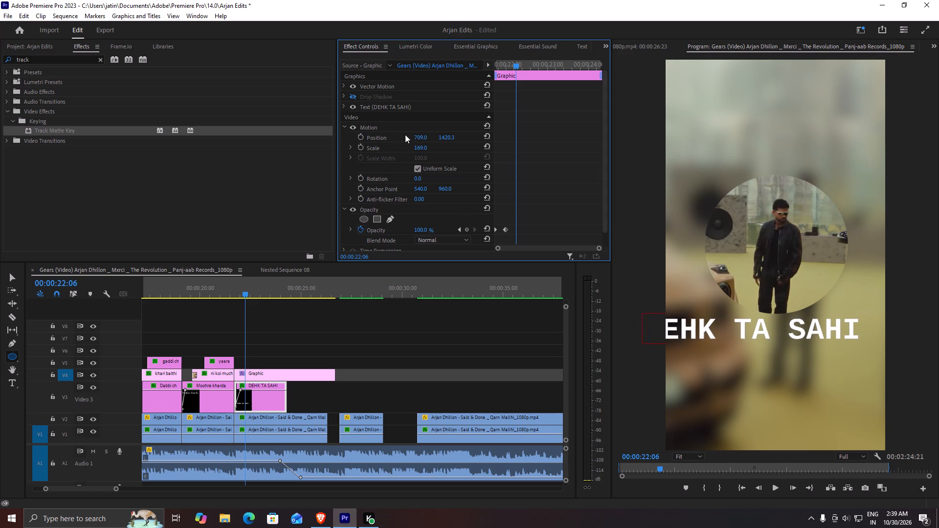
left_click_drag(421, 137, 480, 143)
left_click_drag(448, 138, 465, 140)
left_click_drag(229, 288, 224, 290)
key("space")
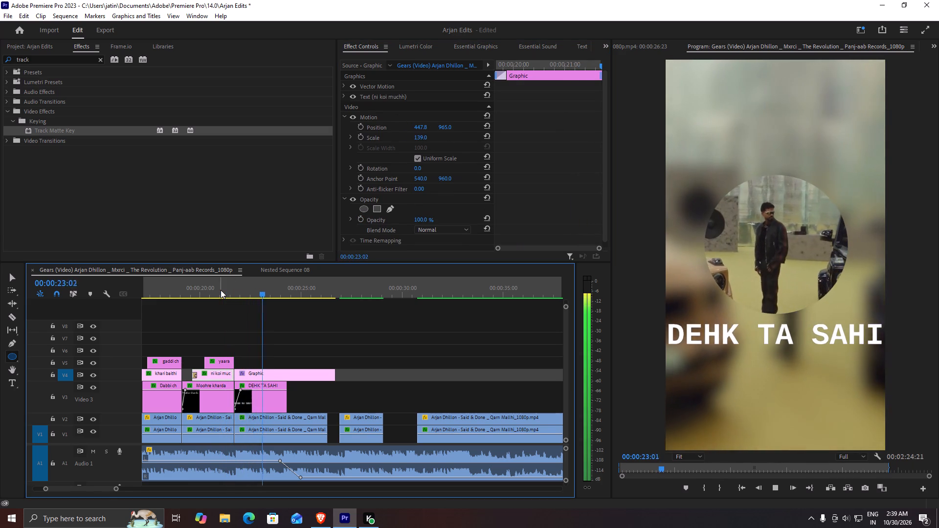
key("space")
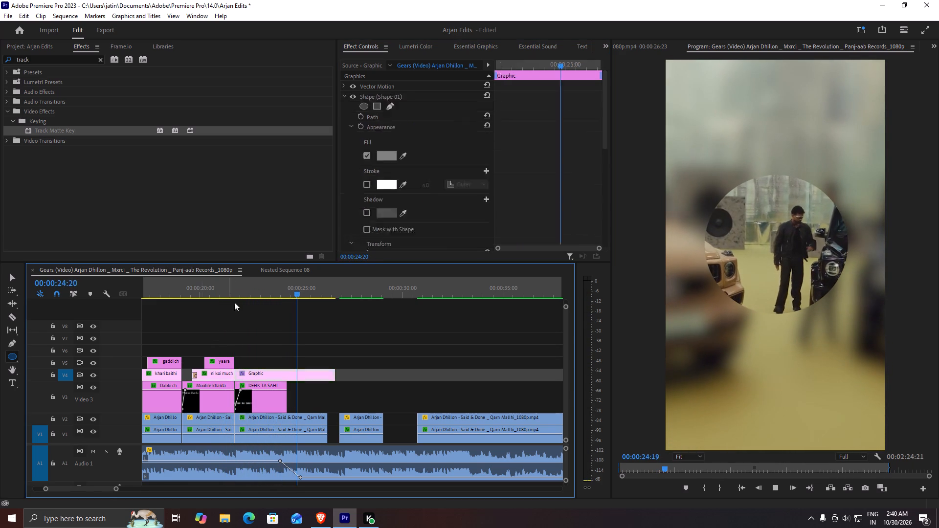
left_click_drag(295, 291, 226, 296)
key("space")
key("space")
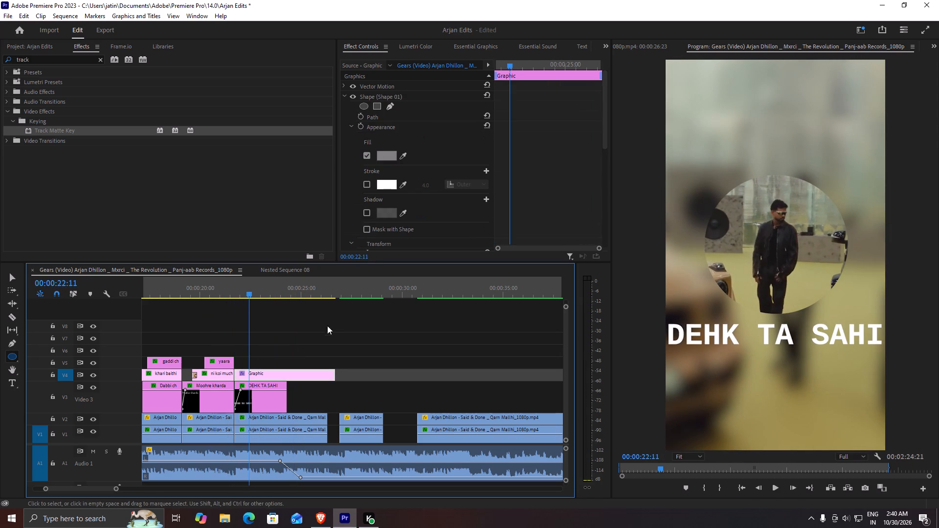
Scrub through the circle-masked section to check the title's timing and end against the footage between about 21 and 25 seconds.
scroll(330, 314, "up", 1)
left_click_drag(268, 295, 255, 295)
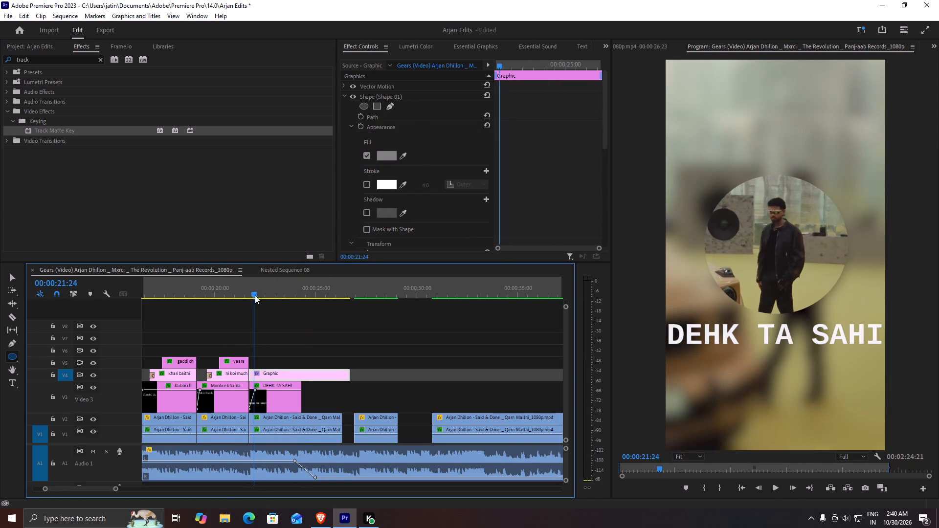
left_click_drag(255, 295, 281, 307)
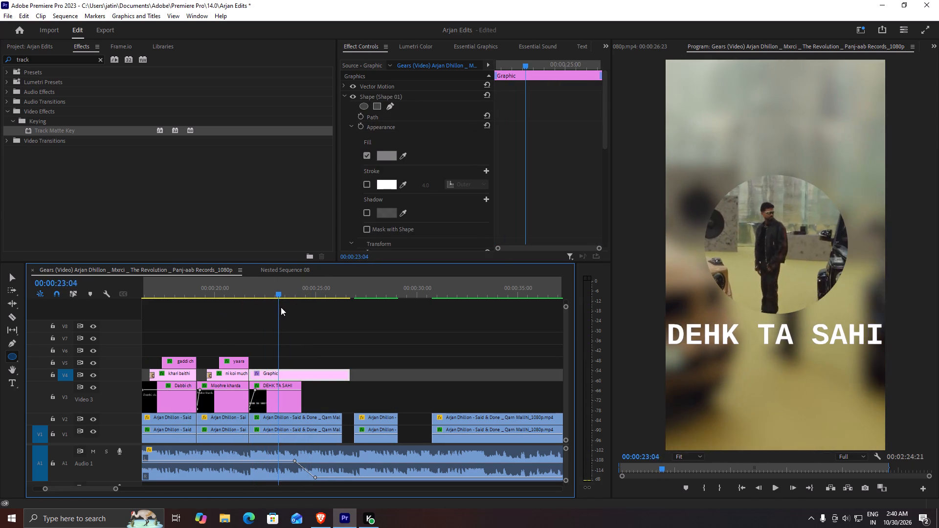
left_click_drag(281, 307, 309, 325)
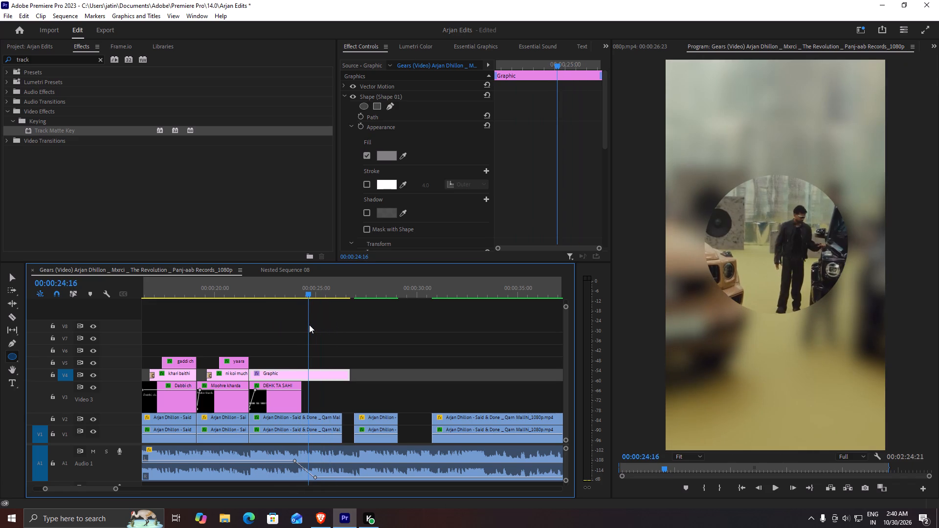
left_click_drag(309, 325, 313, 329)
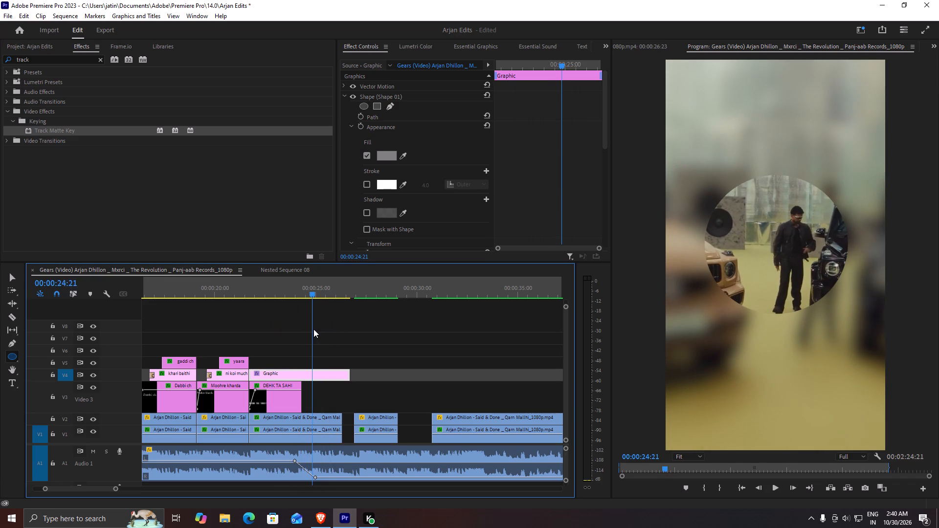
left_click_drag(313, 329, 301, 327)
left_click(274, 395)
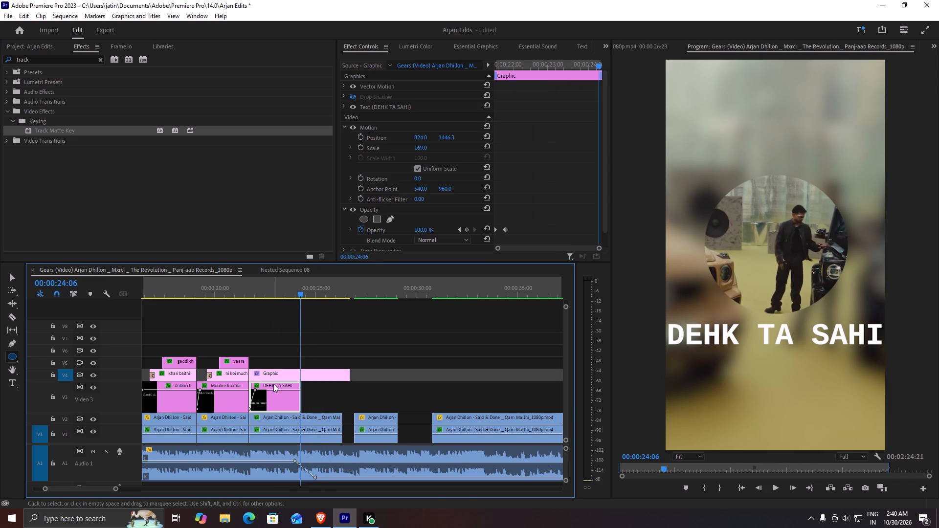
left_click(273, 383)
left_click_drag(290, 291, 286, 291)
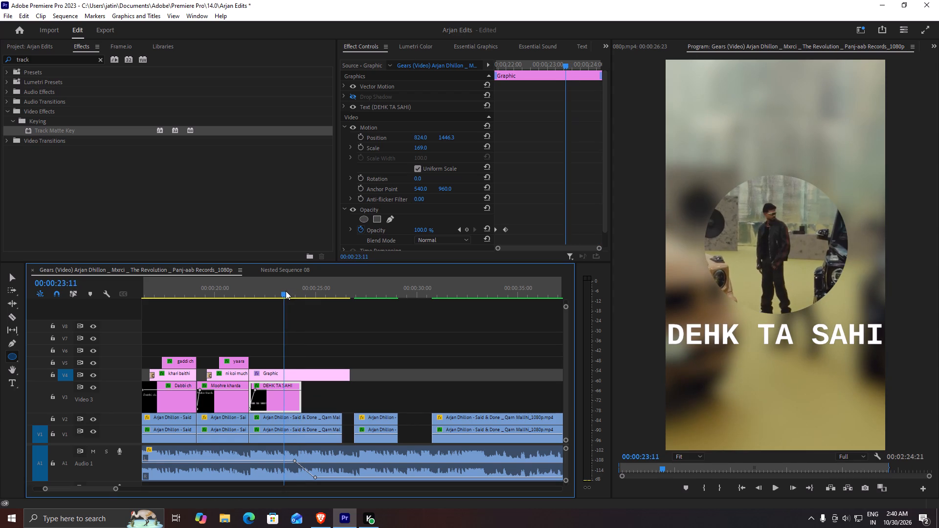
left_click_drag(286, 291, 285, 291)
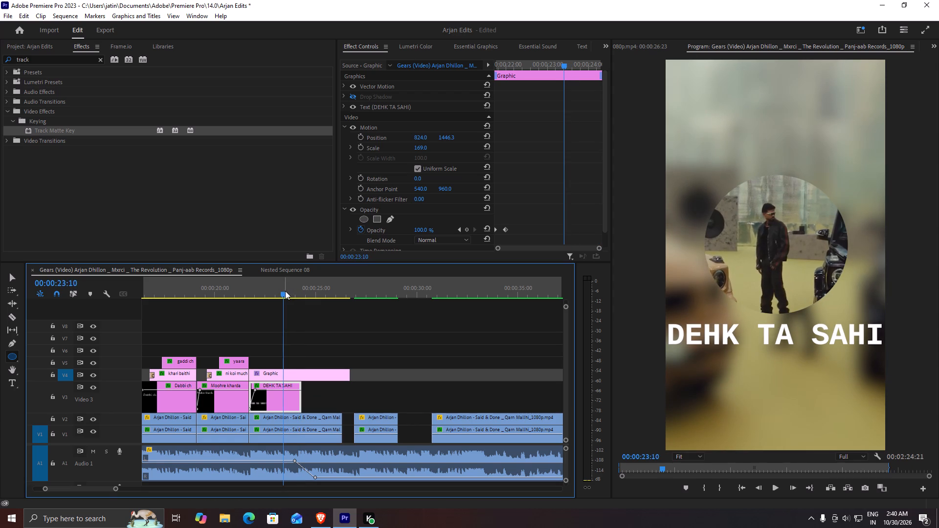
left_click_drag(287, 293, 269, 296)
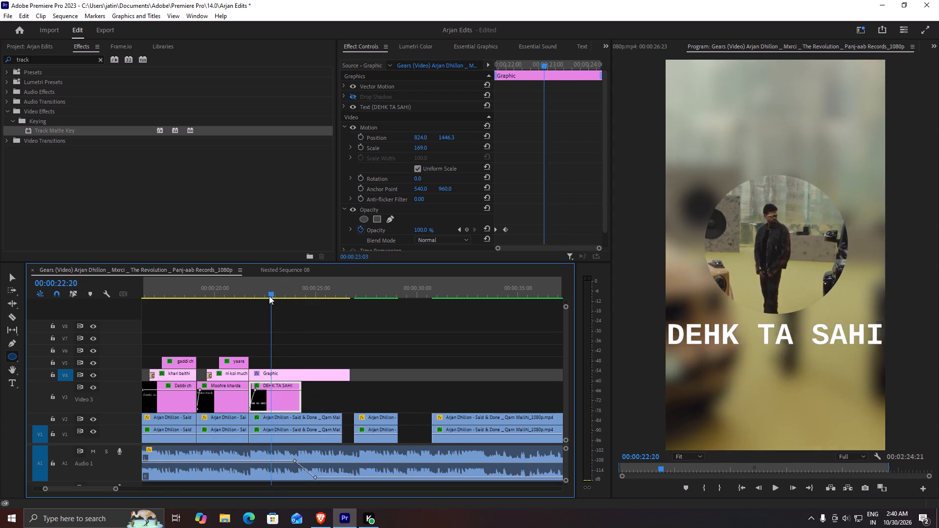
left_click_drag(269, 296, 300, 302)
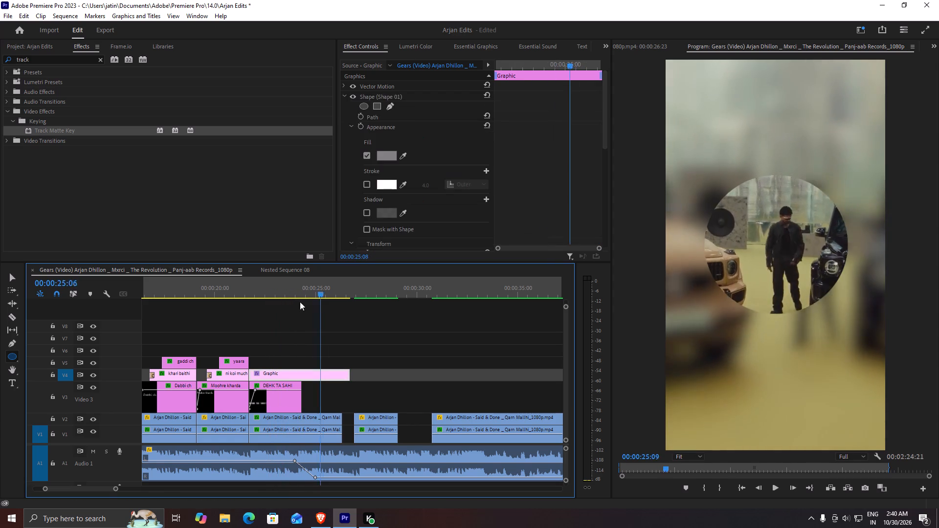
left_click_drag(300, 302, 241, 302)
Play the section in short stretches from just before the DEHK TA SAHI title until just past its end.
key("space")
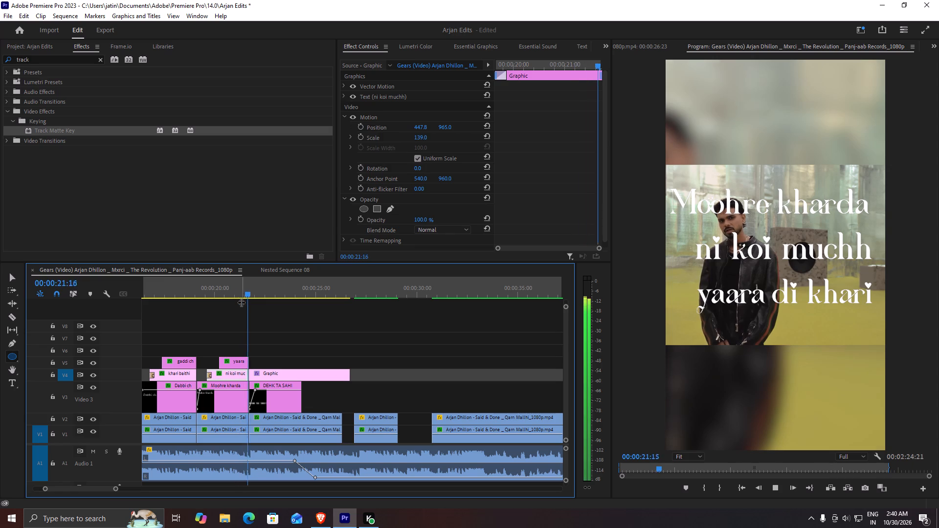
key("space")
key("space")
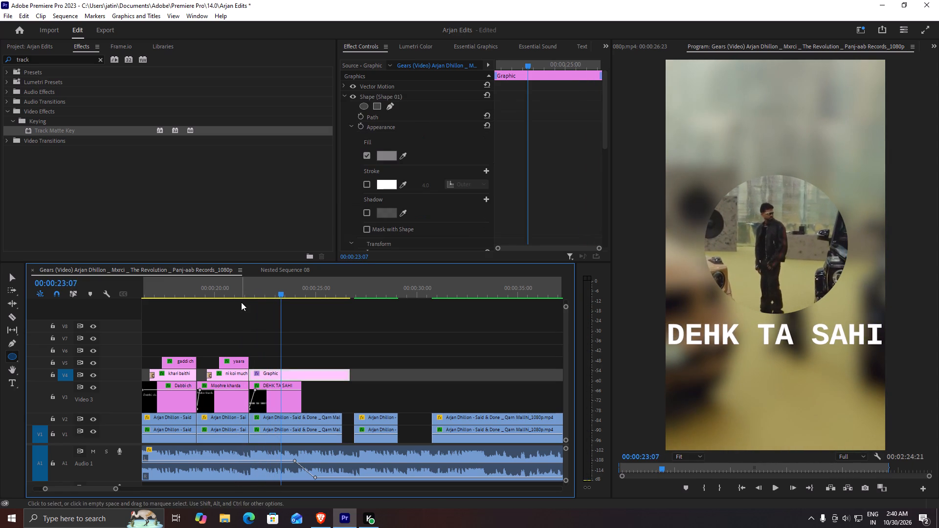
key("space")
key("space")
key("space")
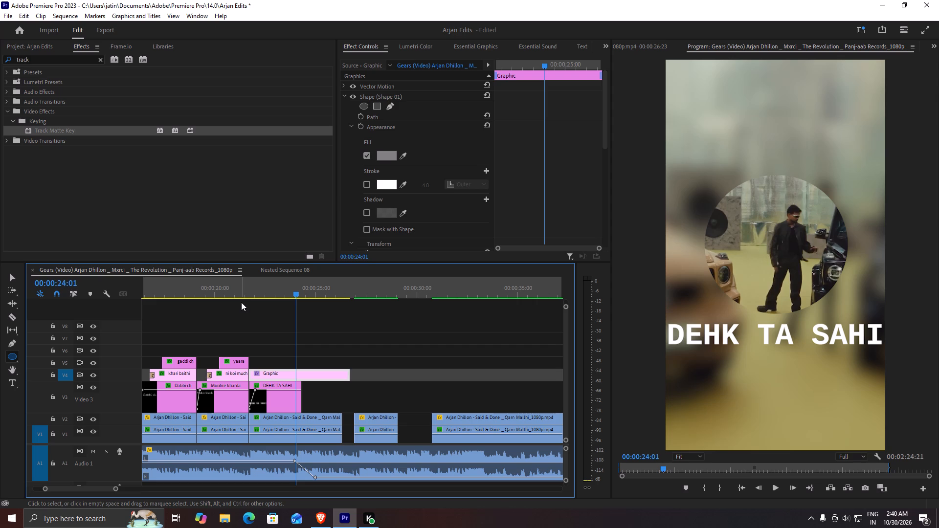
key("space")
key("space")
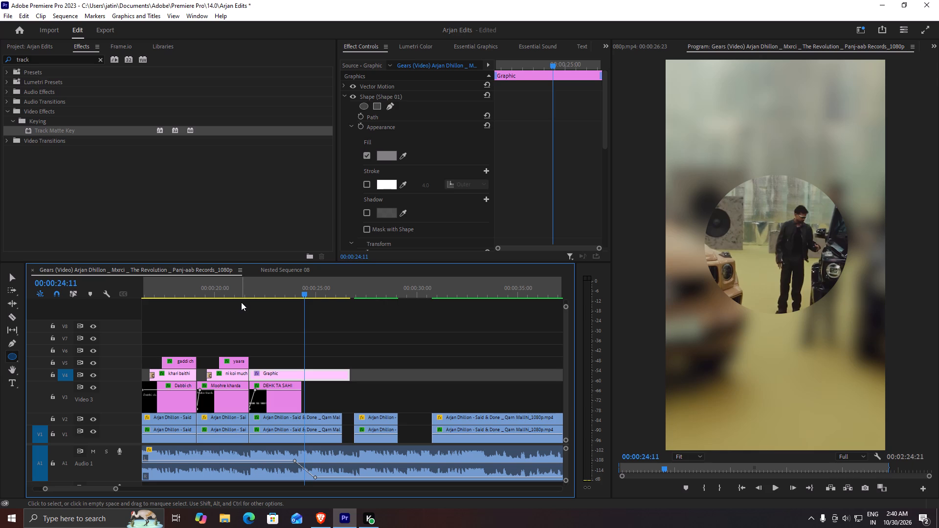
Enlarge the circle shape in the Video 4 matte graphic by setting its Transform scale to 241.
left_click(283, 417)
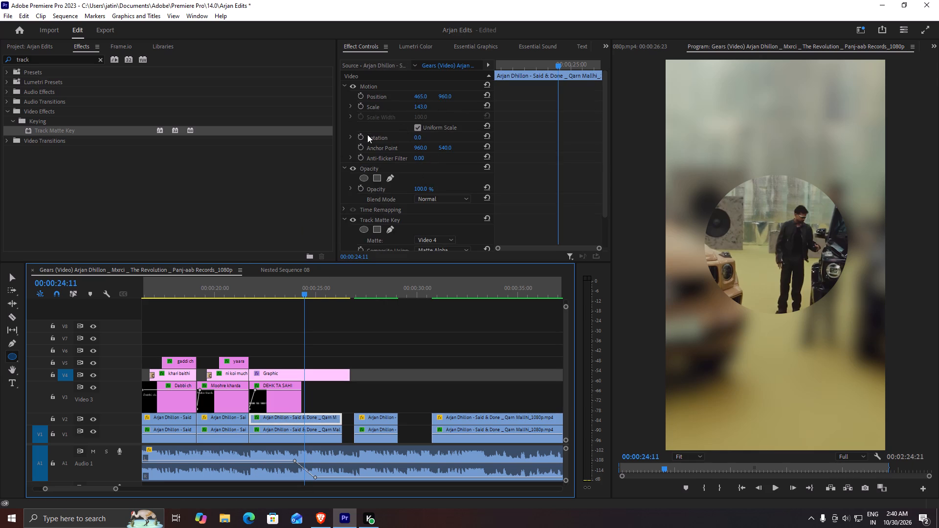
scroll(363, 109, "up", 2)
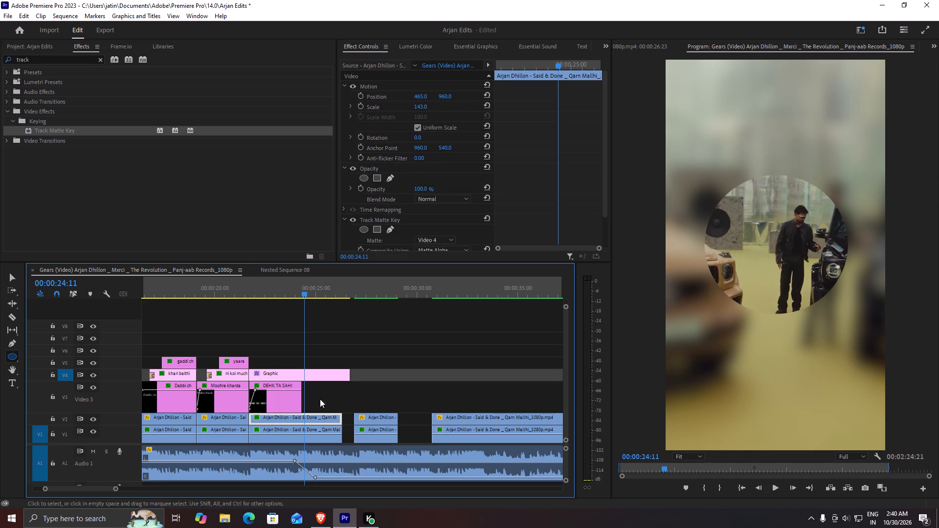
left_click(298, 366)
left_click(300, 376)
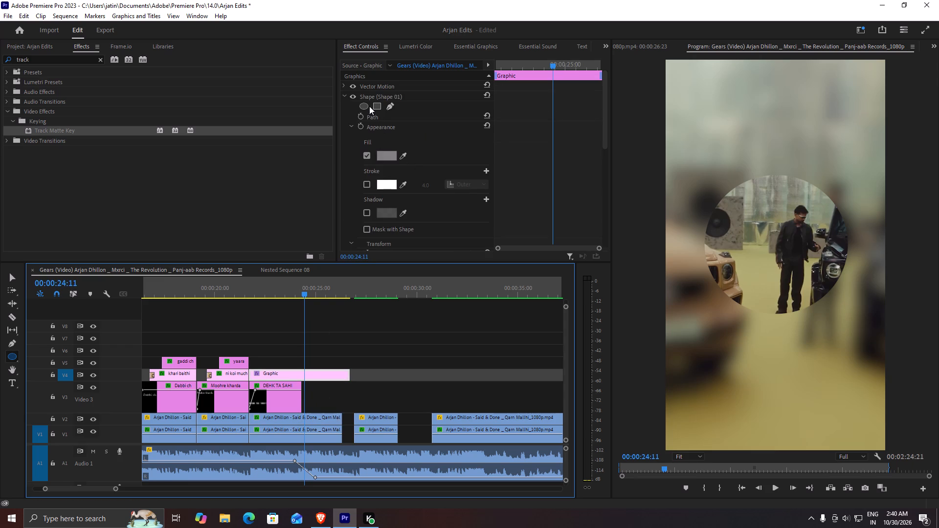
scroll(409, 160, "down", 9)
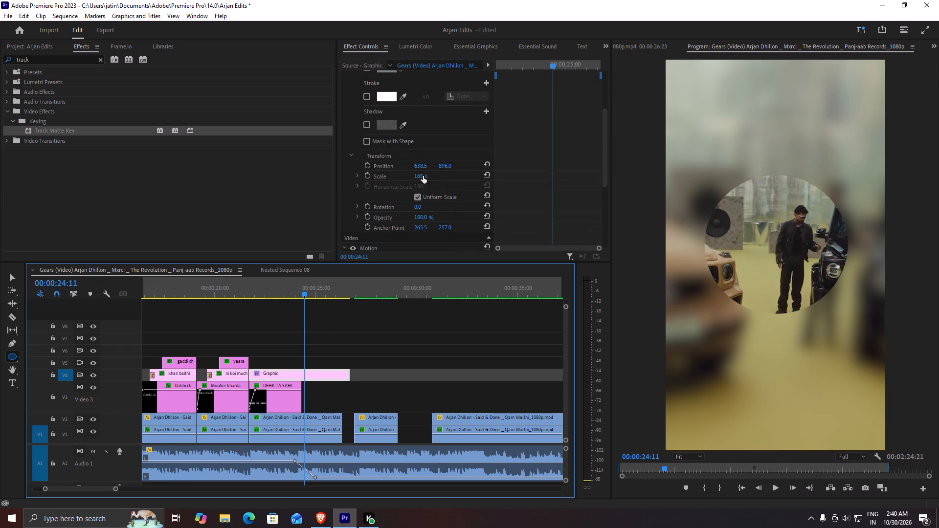
left_click_drag(423, 176, 430, 179)
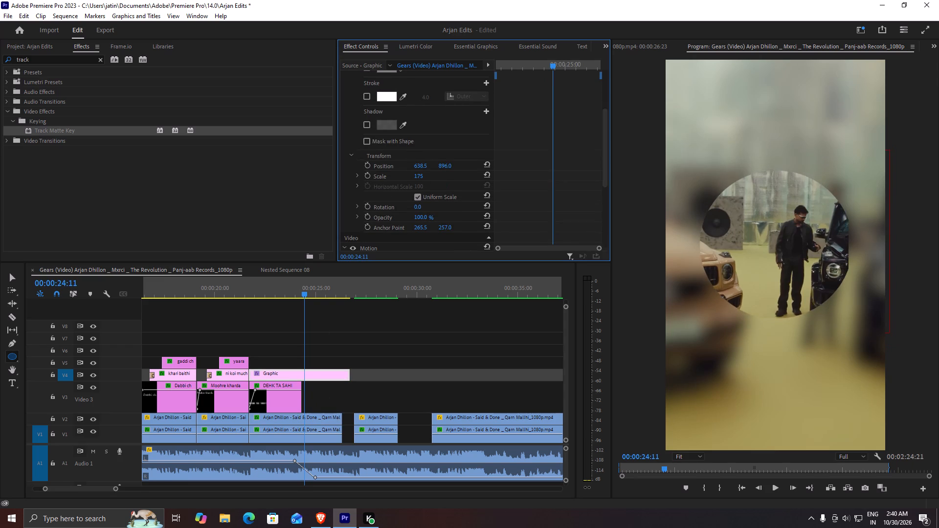
left_click_drag(430, 179, 480, 177)
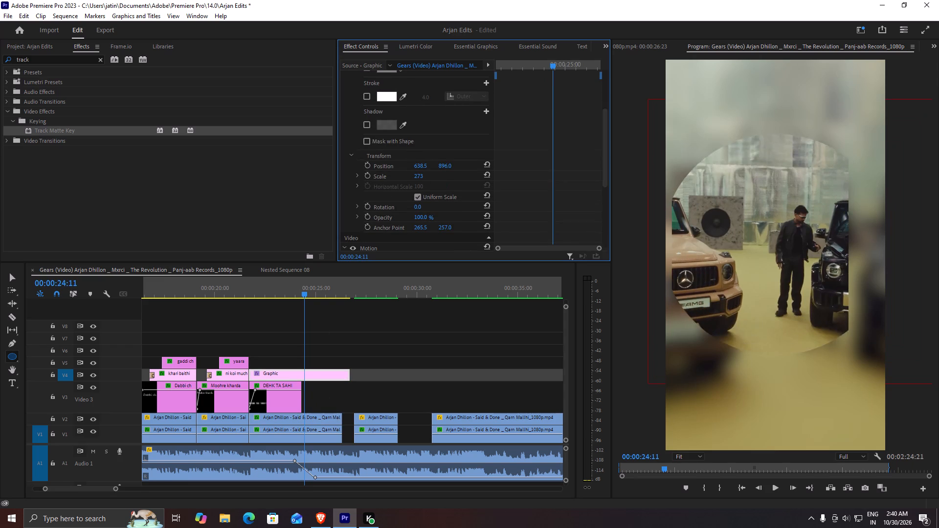
left_click_drag(480, 177, 427, 178)
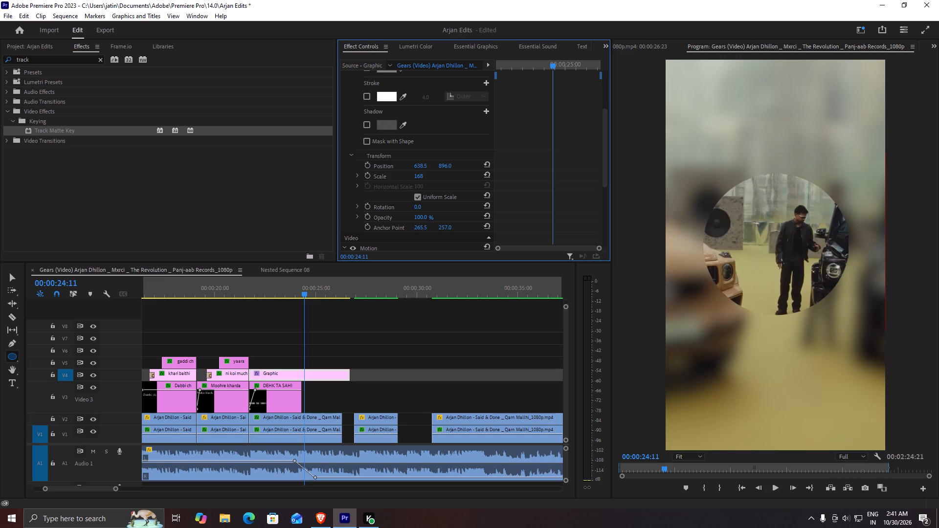
left_click_drag(427, 178, 465, 180)
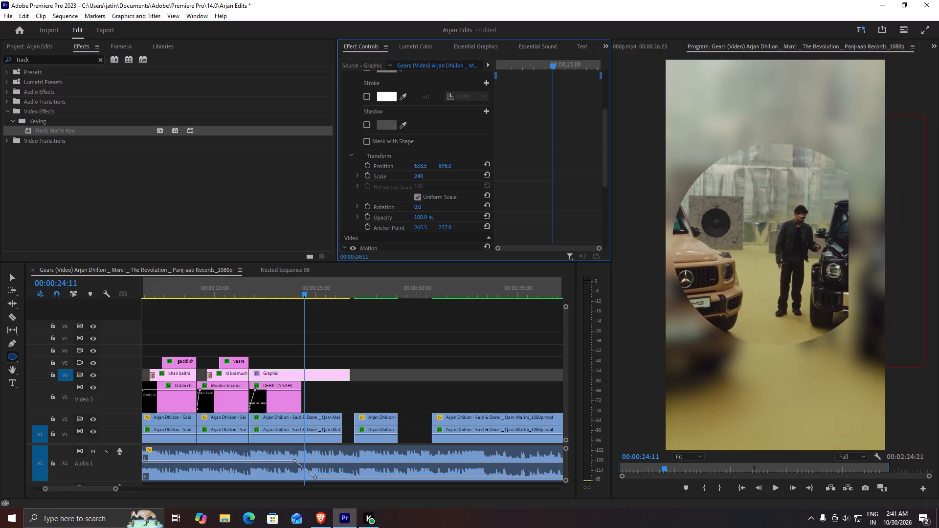
left_click_drag(465, 180, 466, 181)
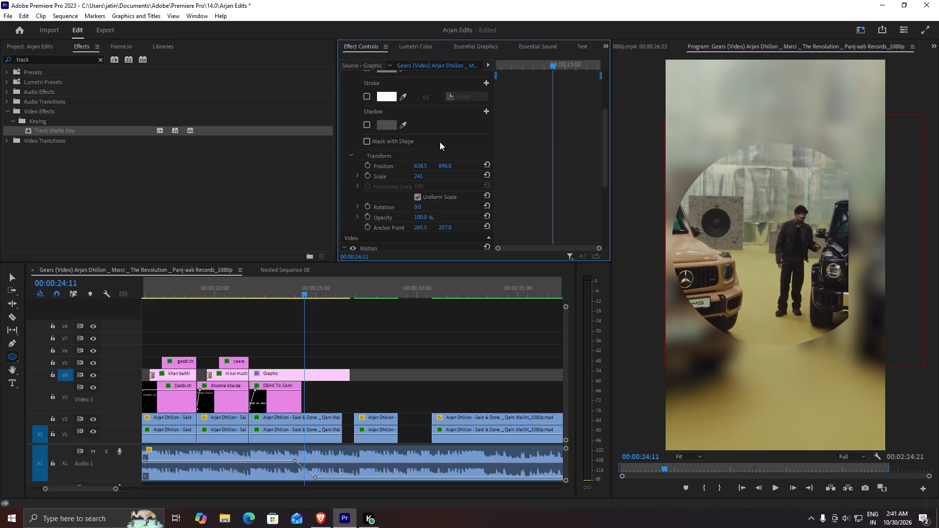
Set the masked V2 clip's horizontal position to 473 and its scale to 157 within the enlarged circle.
left_click(311, 419)
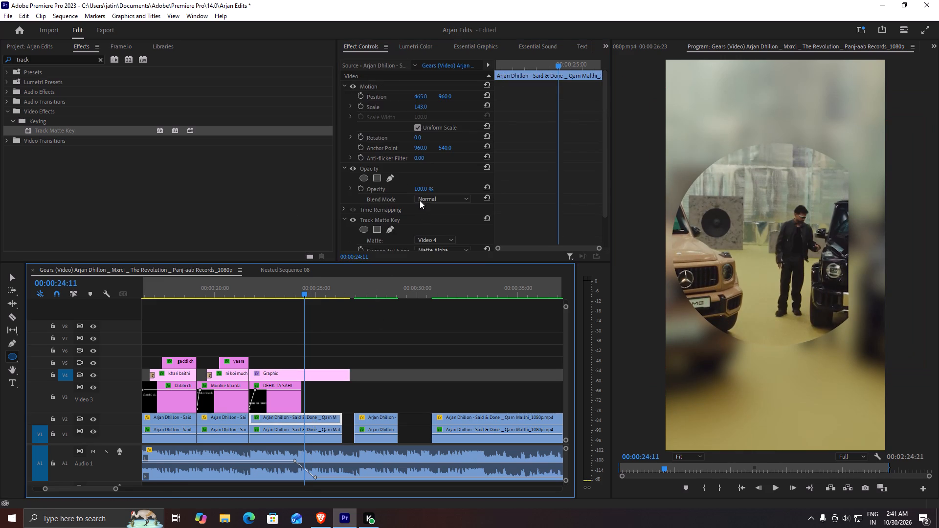
left_click_drag(419, 99, 450, 102)
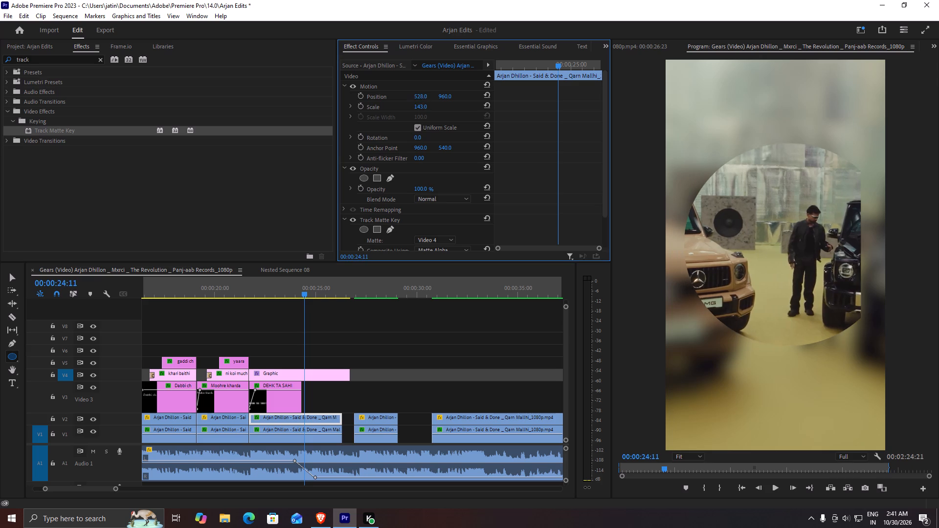
left_click_drag(450, 102, 424, 105)
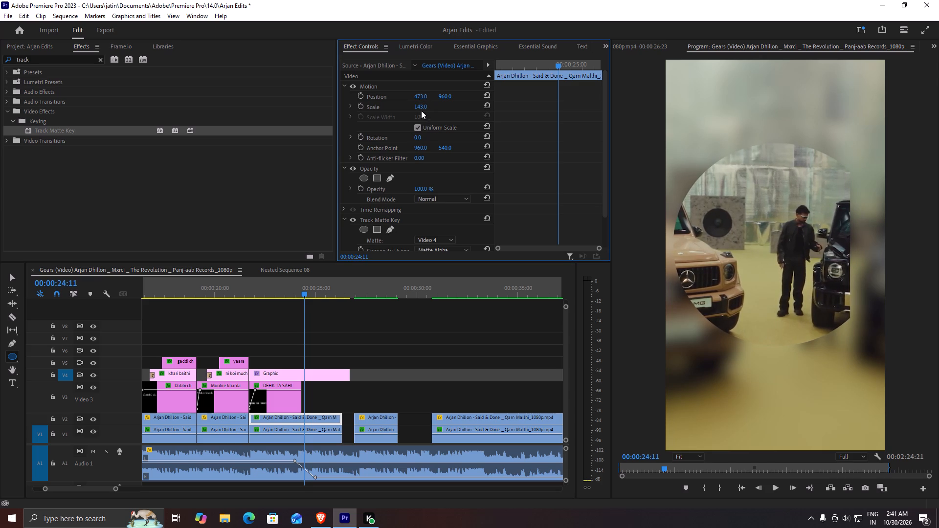
left_click_drag(421, 108, 430, 111)
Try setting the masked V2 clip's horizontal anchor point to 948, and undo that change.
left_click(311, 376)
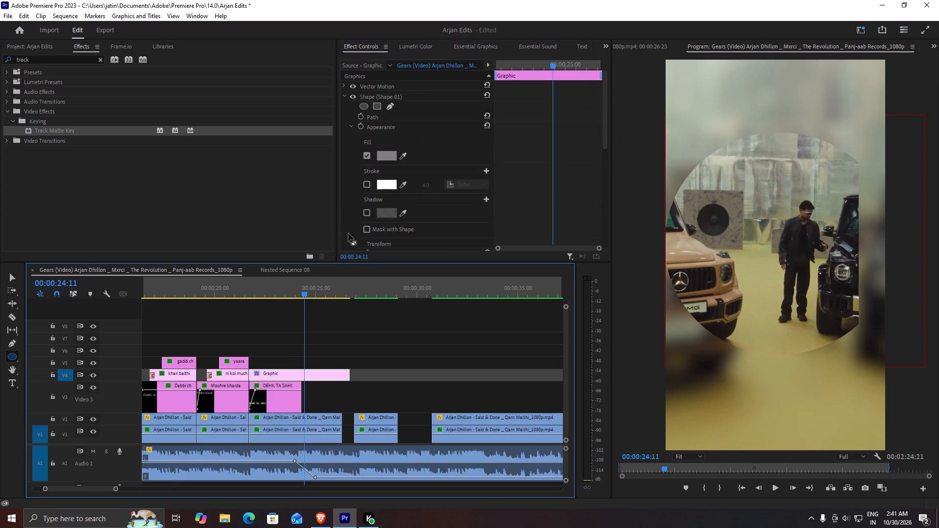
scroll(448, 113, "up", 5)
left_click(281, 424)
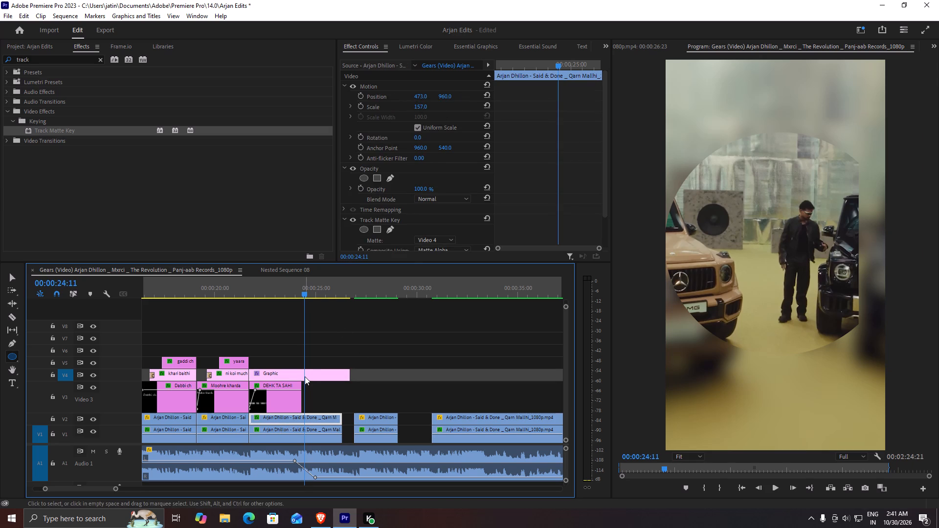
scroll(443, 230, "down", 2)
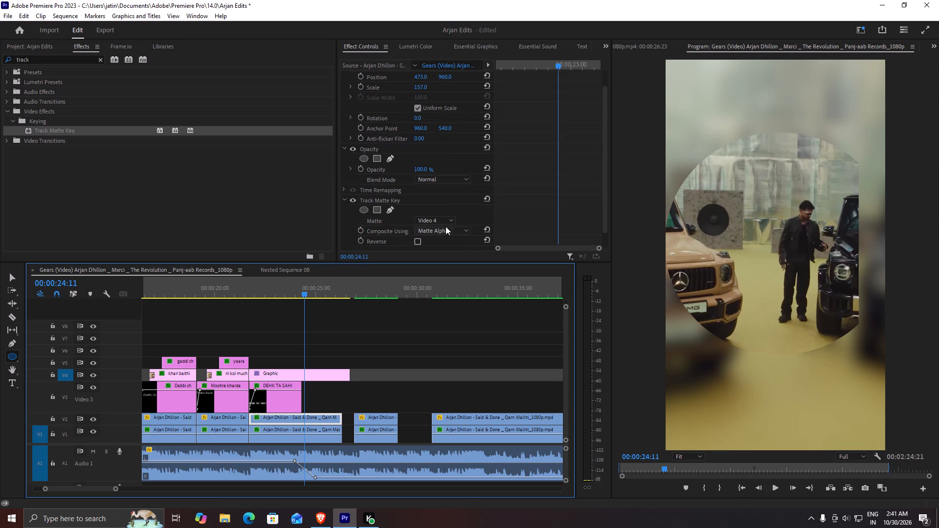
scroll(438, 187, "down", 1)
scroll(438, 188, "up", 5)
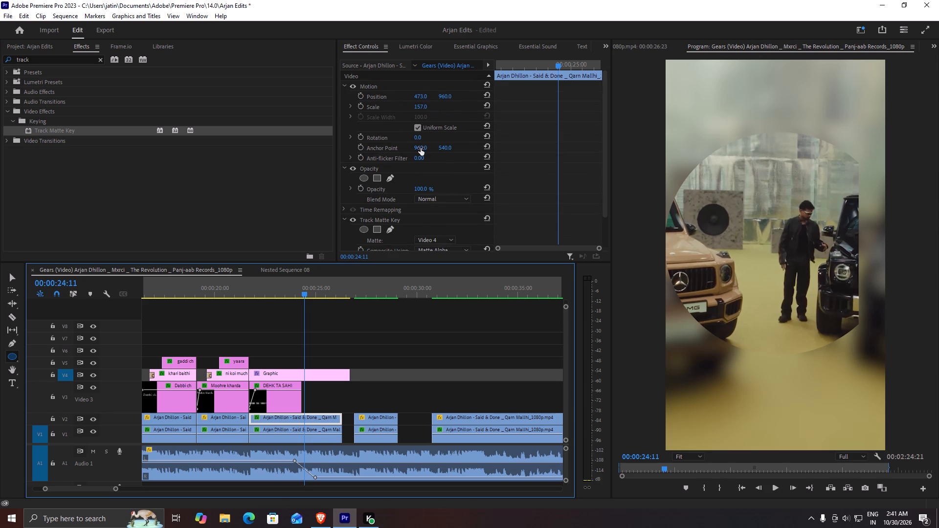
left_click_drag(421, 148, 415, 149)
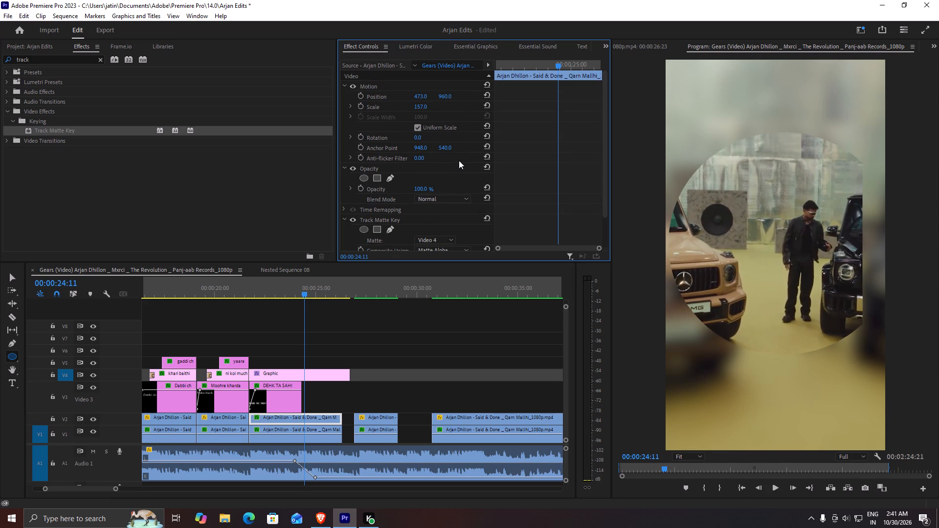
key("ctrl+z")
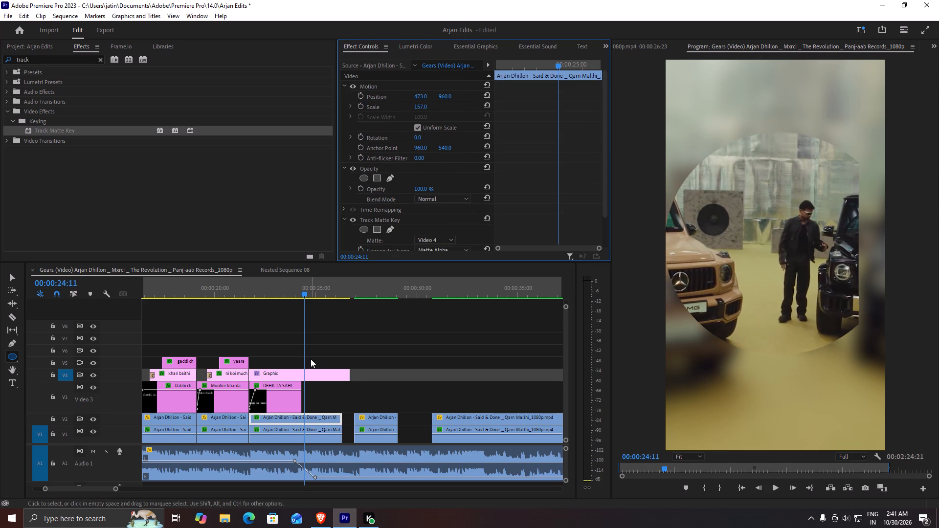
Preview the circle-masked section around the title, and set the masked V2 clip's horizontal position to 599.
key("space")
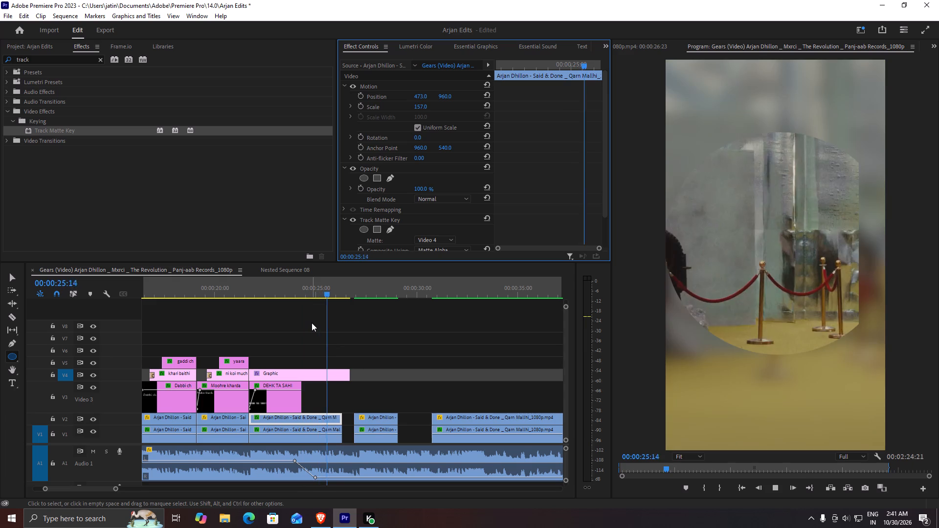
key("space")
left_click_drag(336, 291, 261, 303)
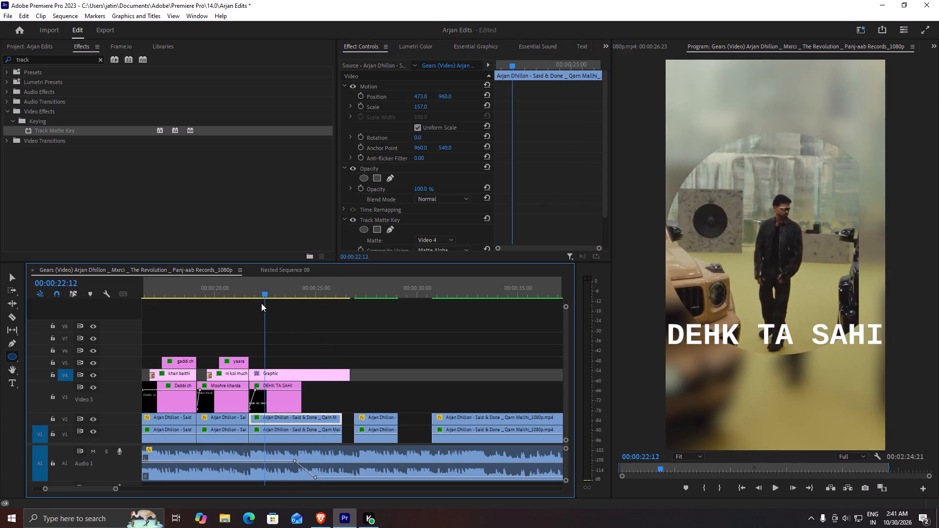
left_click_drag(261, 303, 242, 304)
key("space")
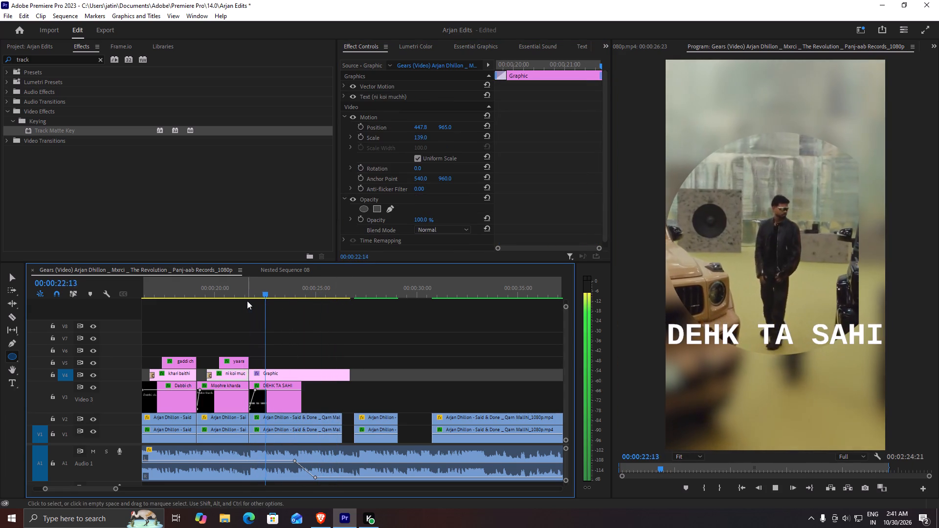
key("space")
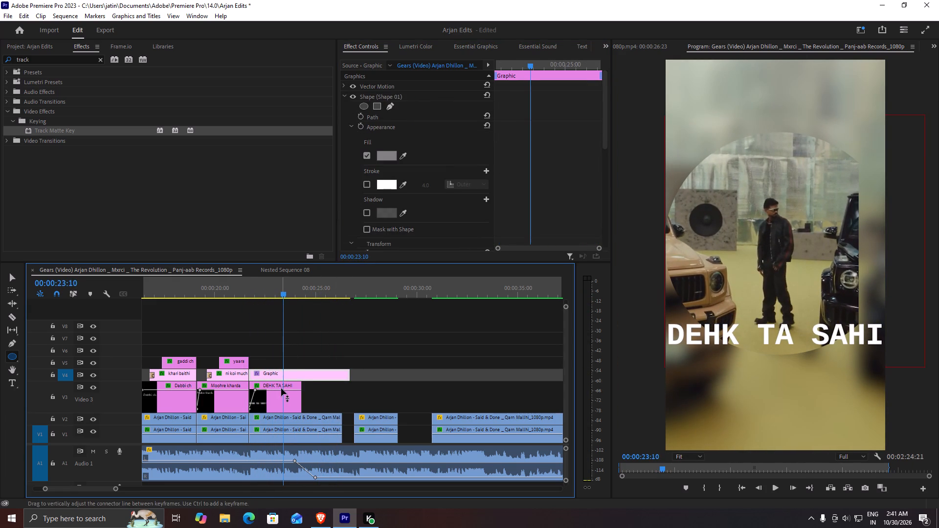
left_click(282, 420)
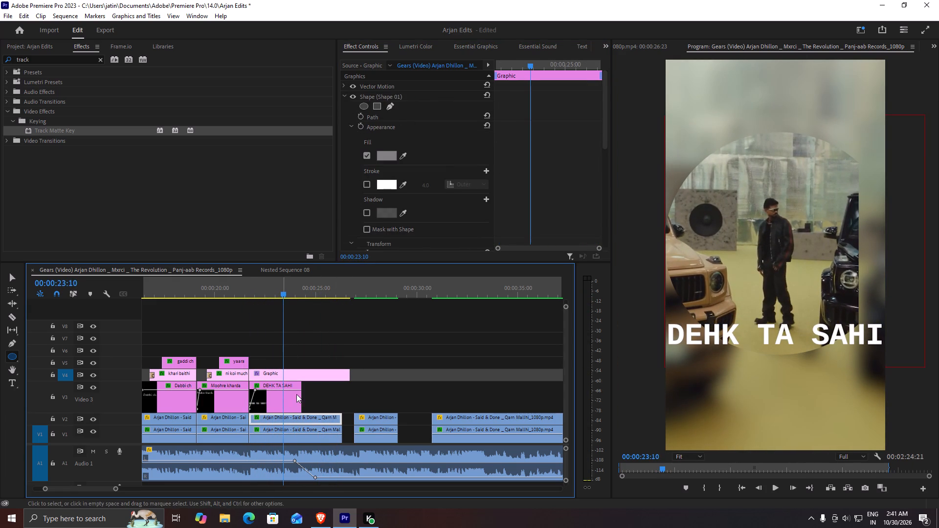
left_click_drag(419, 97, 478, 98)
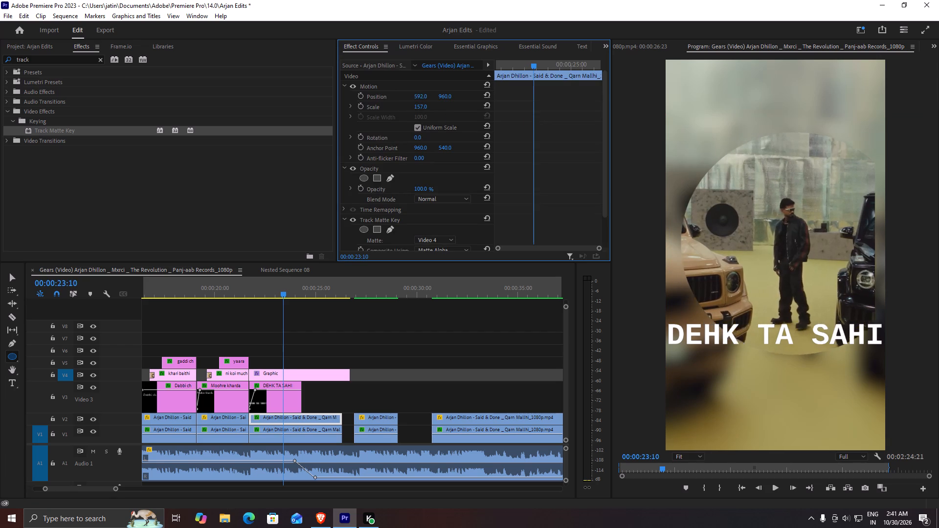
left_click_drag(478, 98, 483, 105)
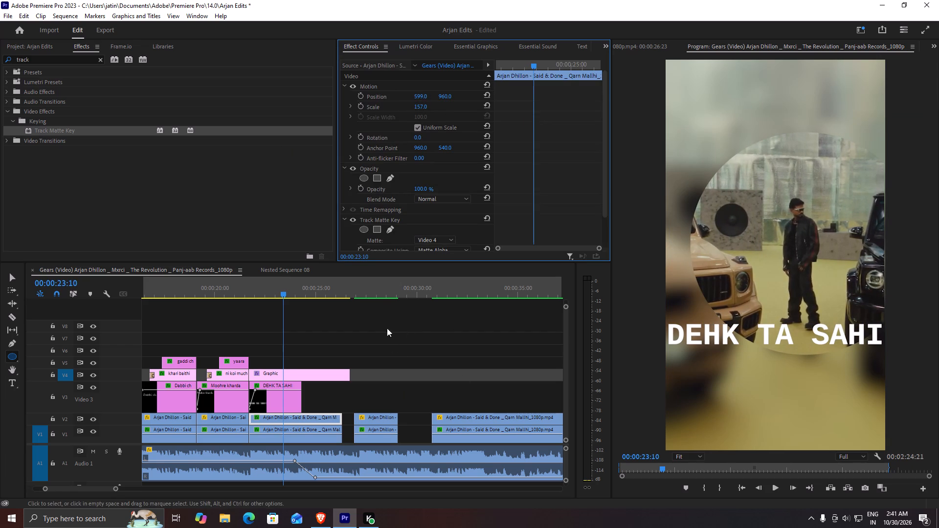
Replay the section and set the masked V2 clip's scale to 185 and its horizontal position to 514.
key("space")
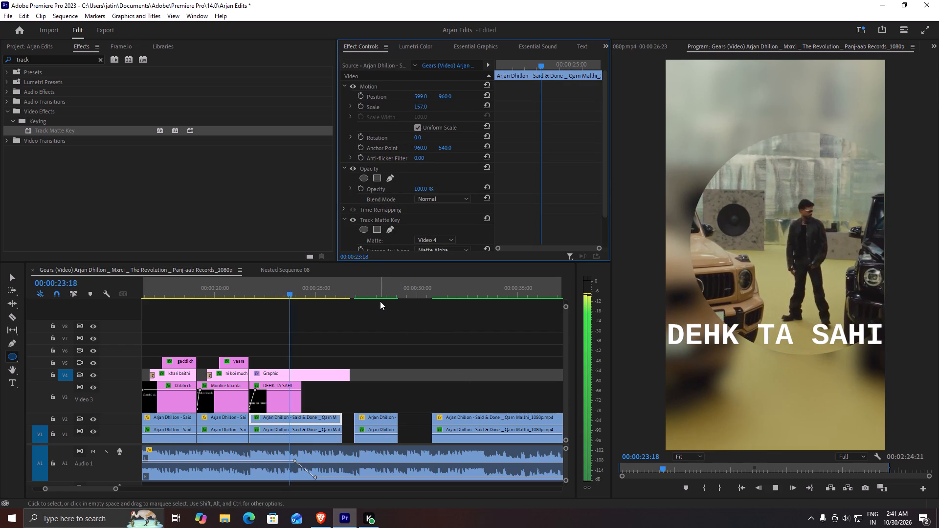
key("space")
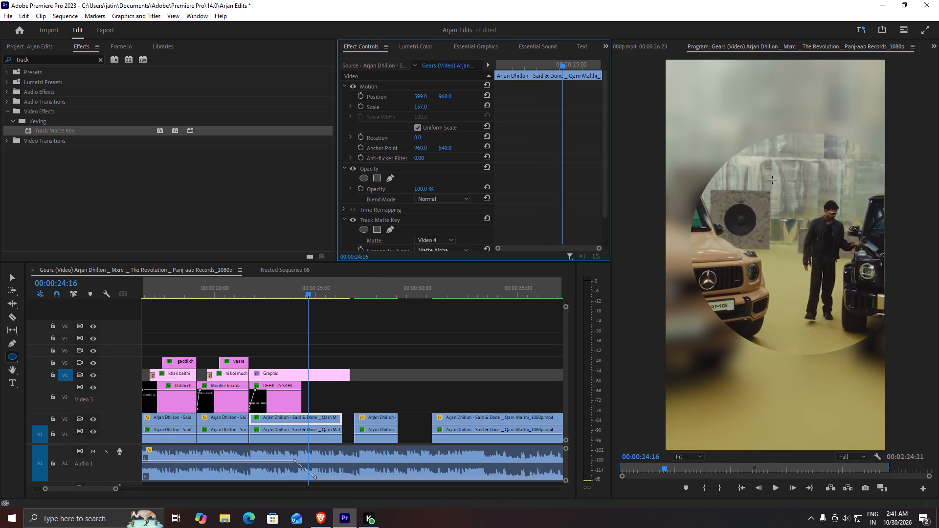
left_click(280, 402)
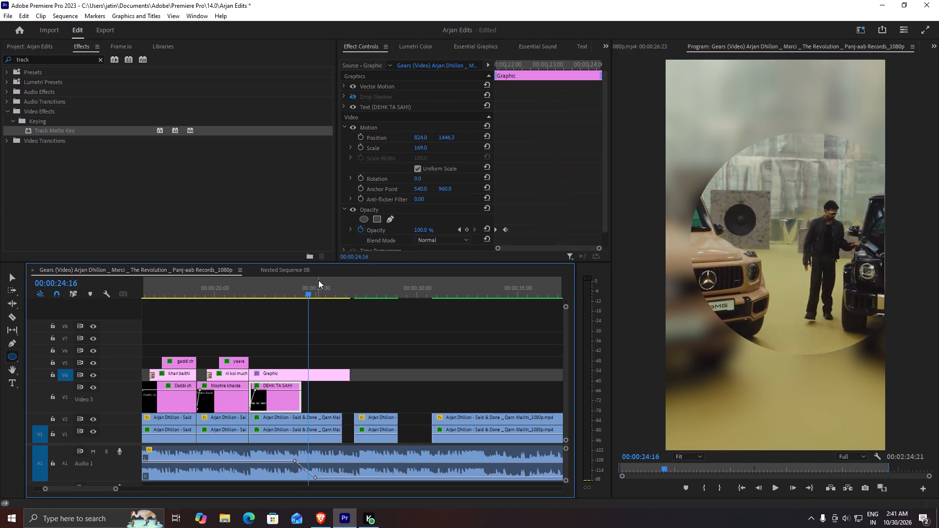
left_click_drag(303, 289, 243, 289)
key("space")
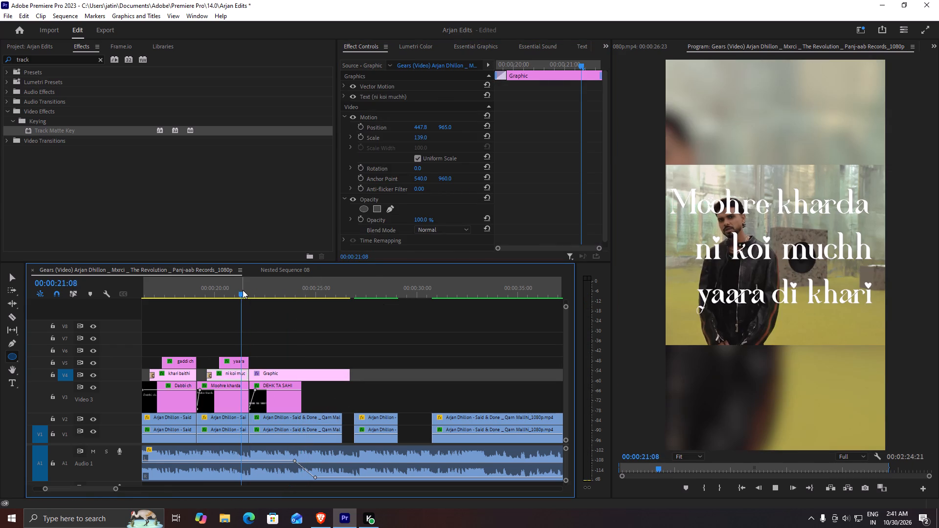
key("space")
left_click(275, 416)
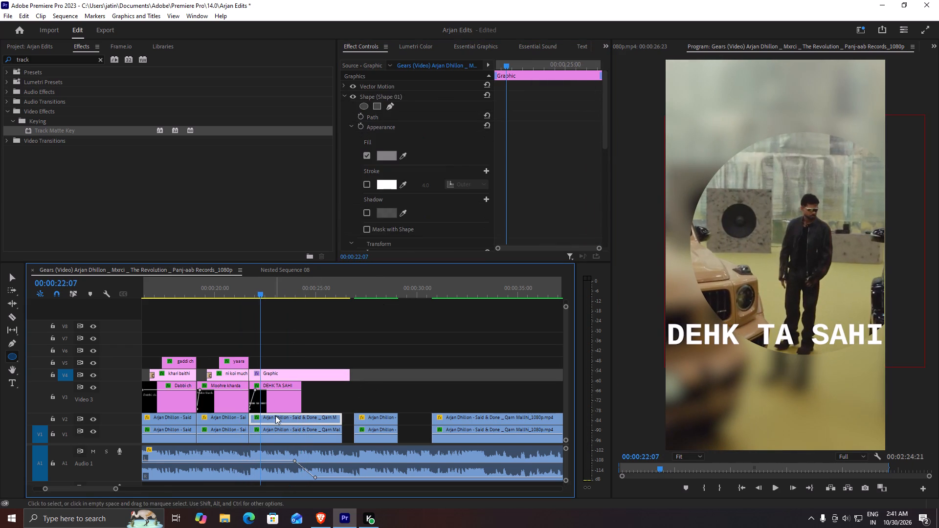
left_click_drag(416, 108, 430, 109)
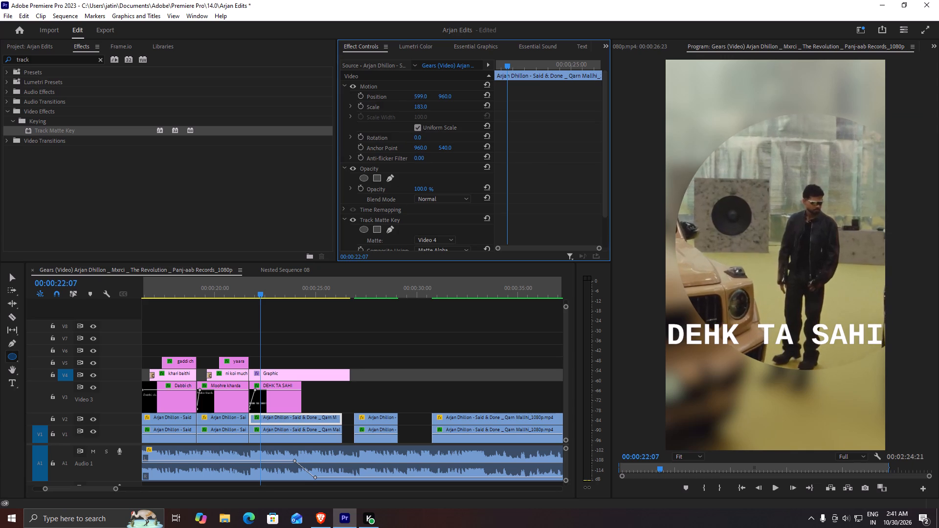
left_click_drag(430, 109, 431, 109)
left_click_drag(419, 94, 383, 99)
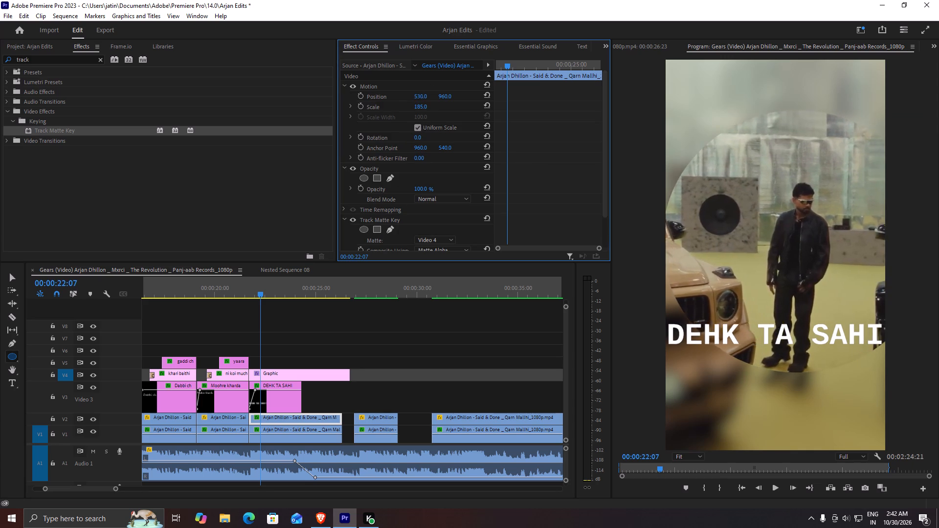
left_click_drag(383, 99, 377, 104)
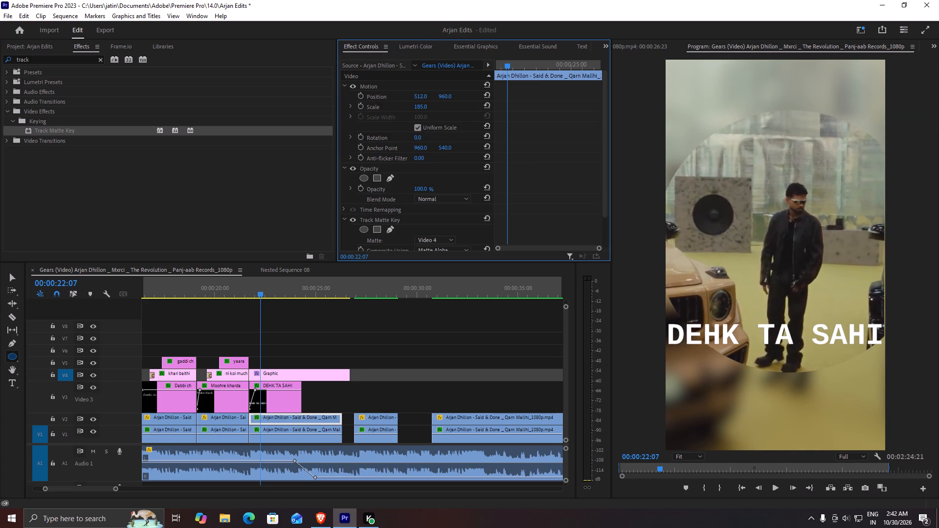
left_click_drag(377, 104, 379, 104)
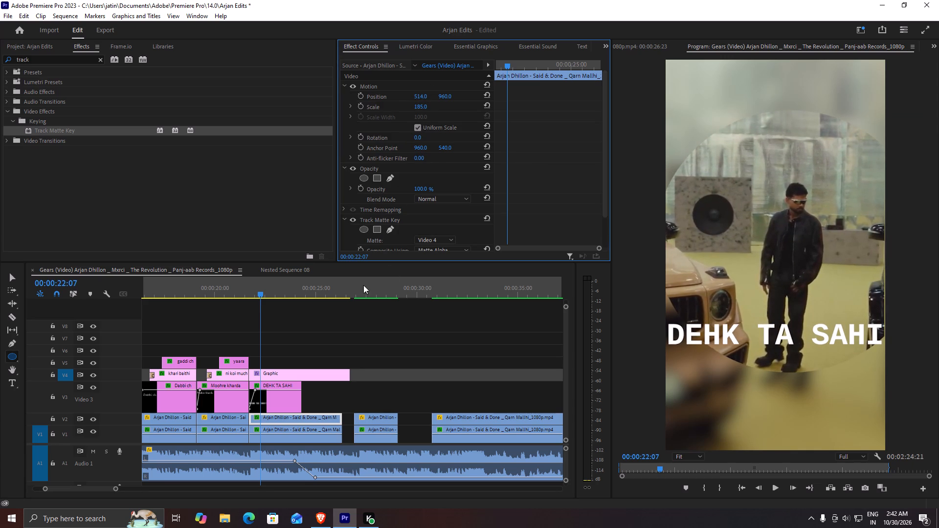
Replay the title's entrance and cut TA SAHI out of the DEHK TA SAHI title text so only DEHK remains.
left_click_drag(265, 291, 238, 292)
key("space")
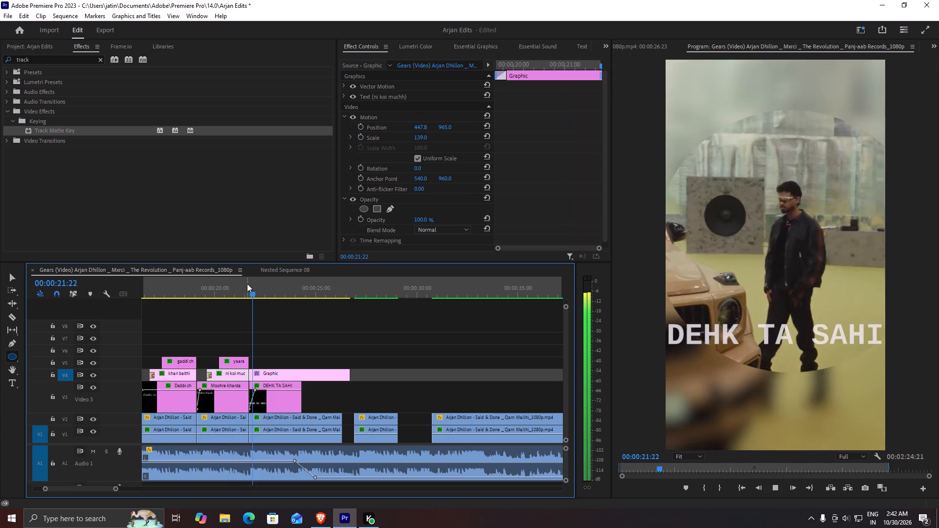
key("space")
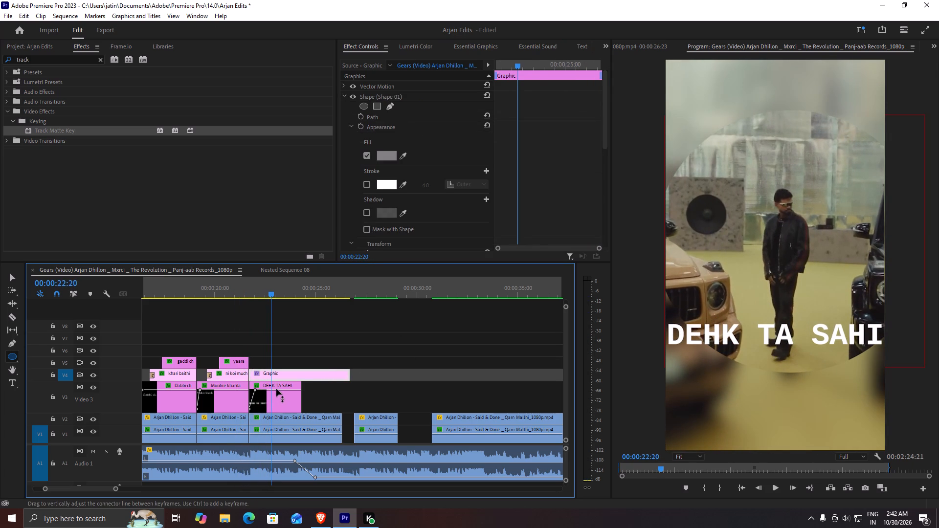
left_click(274, 392)
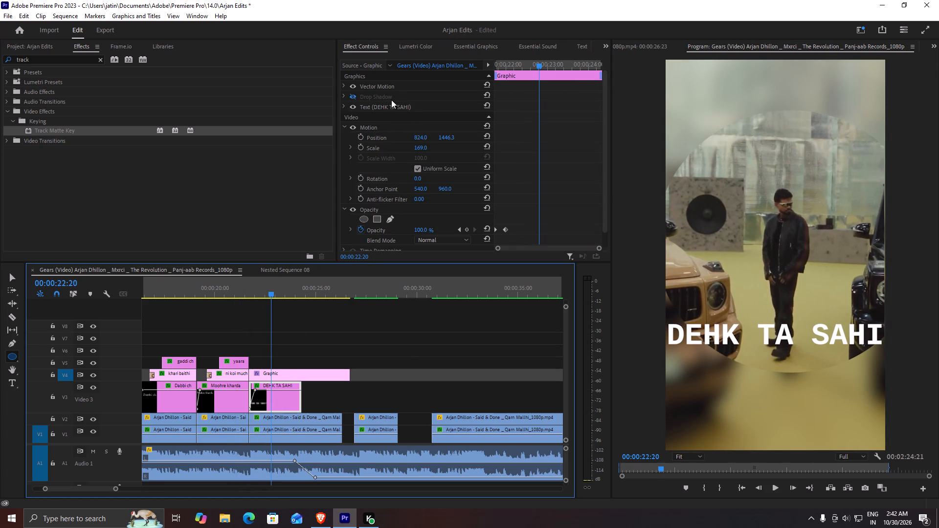
left_click(339, 105)
left_click(342, 105)
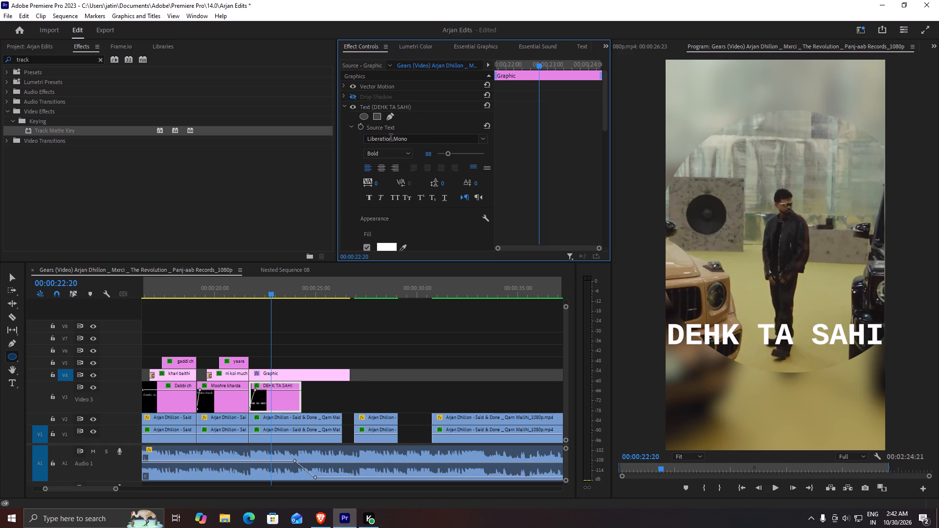
double_click(400, 107)
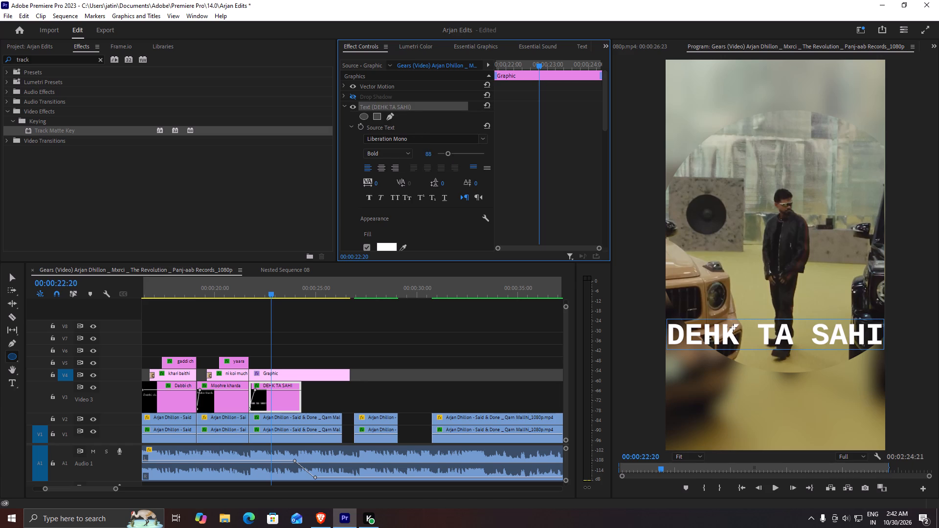
double_click(733, 329)
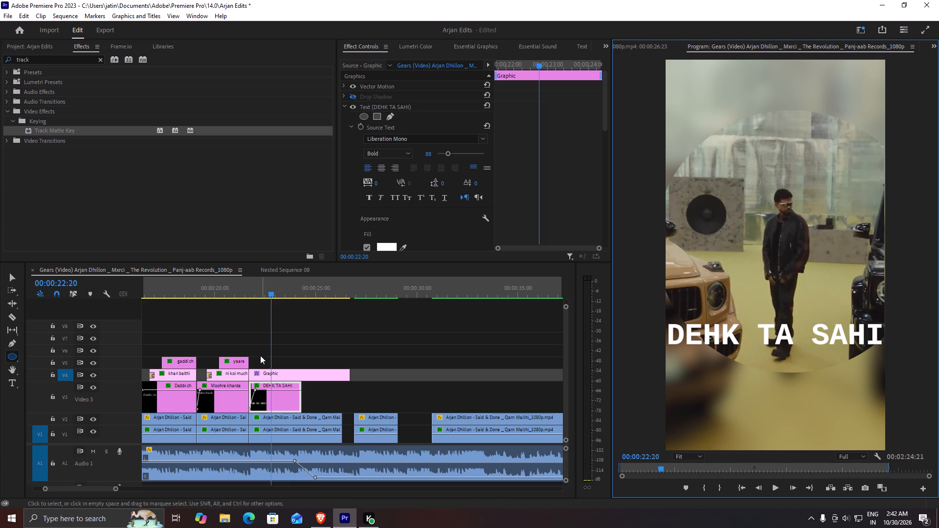
key("v")
double_click(389, 107)
double_click(760, 330)
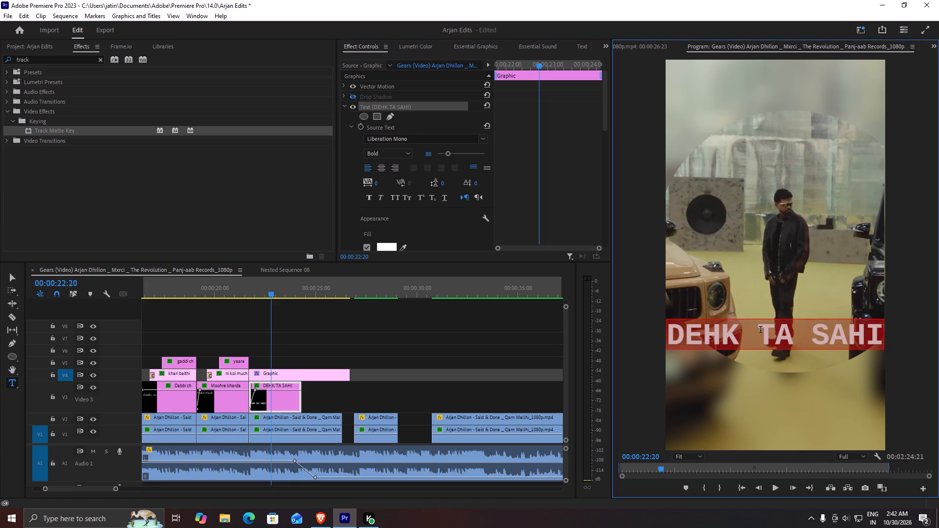
left_click(756, 331)
left_click_drag(748, 332, 876, 326)
key("ctrl+x")
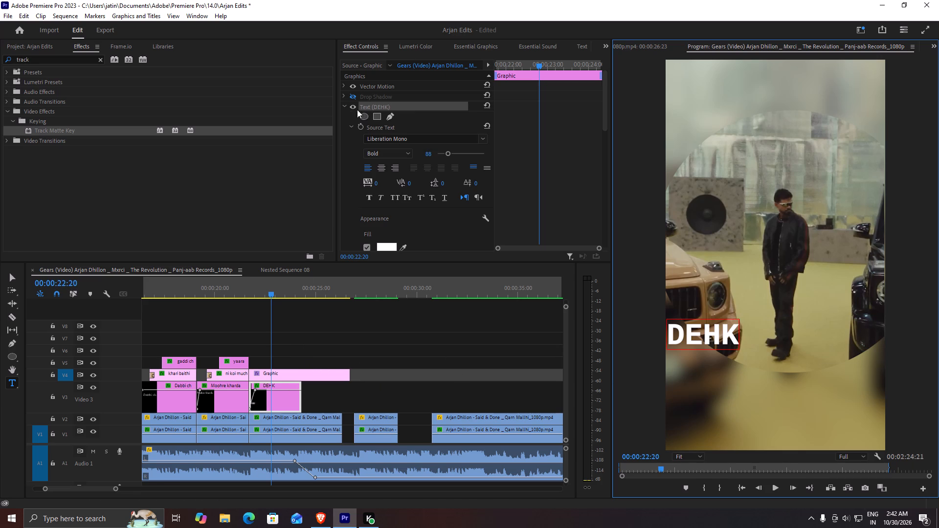
Move the DEHK title to the upper part of the circle by setting its Motion position to 1034 and about 555.
left_click(344, 104)
left_click_drag(423, 135, 480, 133)
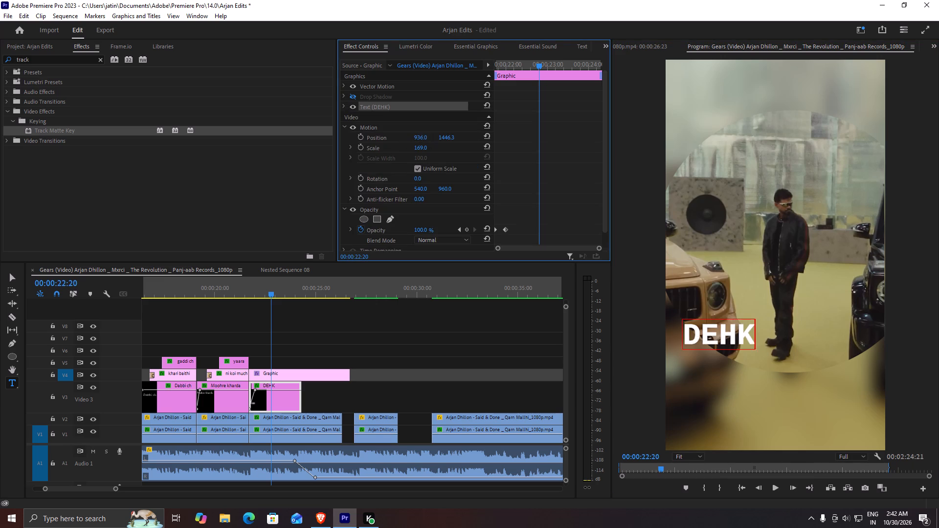
left_click_drag(480, 133, 529, 137)
left_click_drag(442, 136, 246, 121)
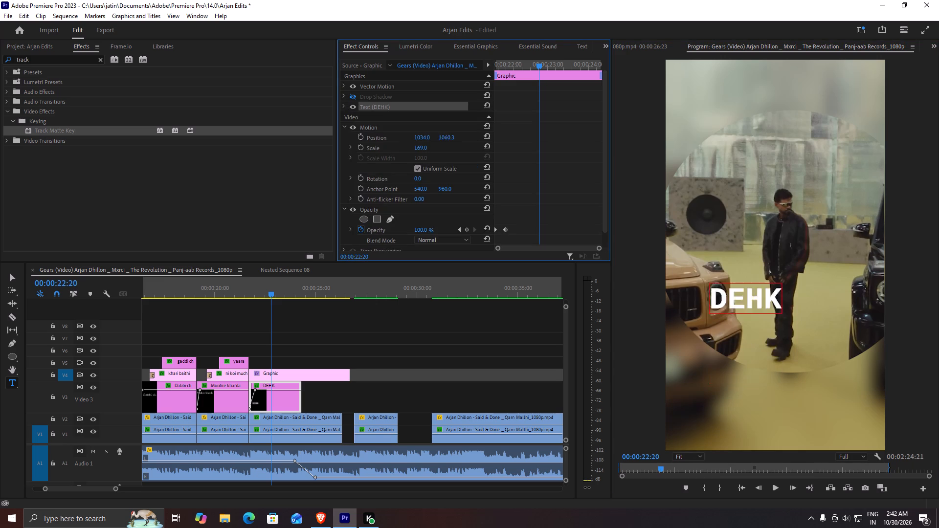
left_click_drag(246, 121, 459, 143)
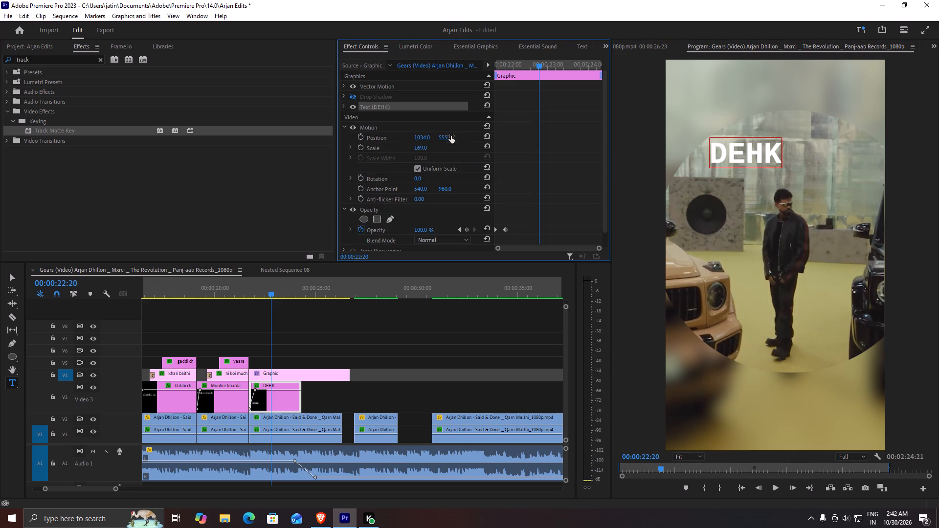
Enlarge the DEHK title to scale 187 and set its horizontal Motion position to 995.
left_click_drag(421, 138, 628, 141)
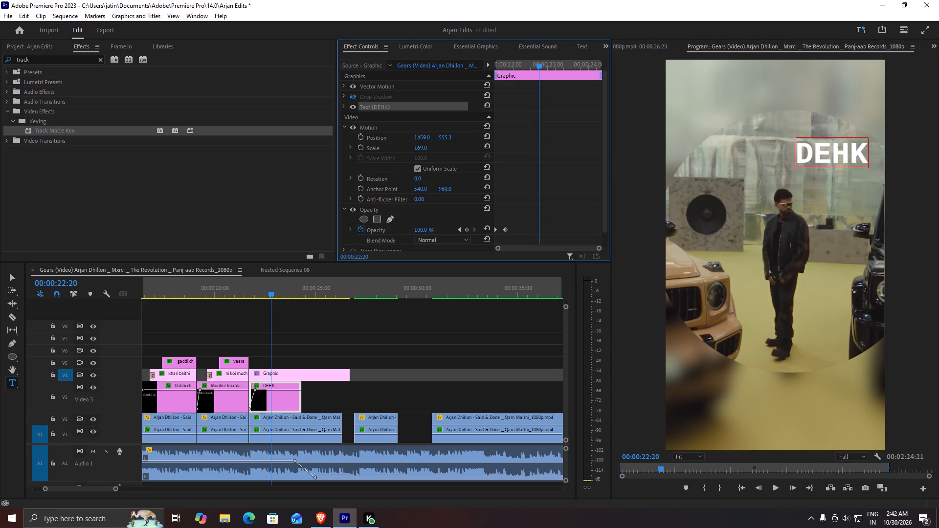
left_click_drag(628, 141, 413, 158)
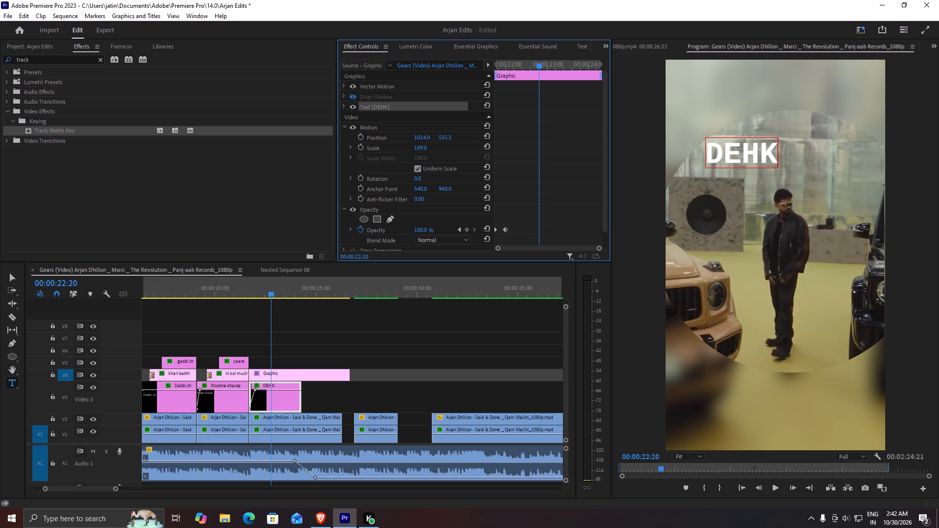
left_click_drag(413, 158, 496, 167)
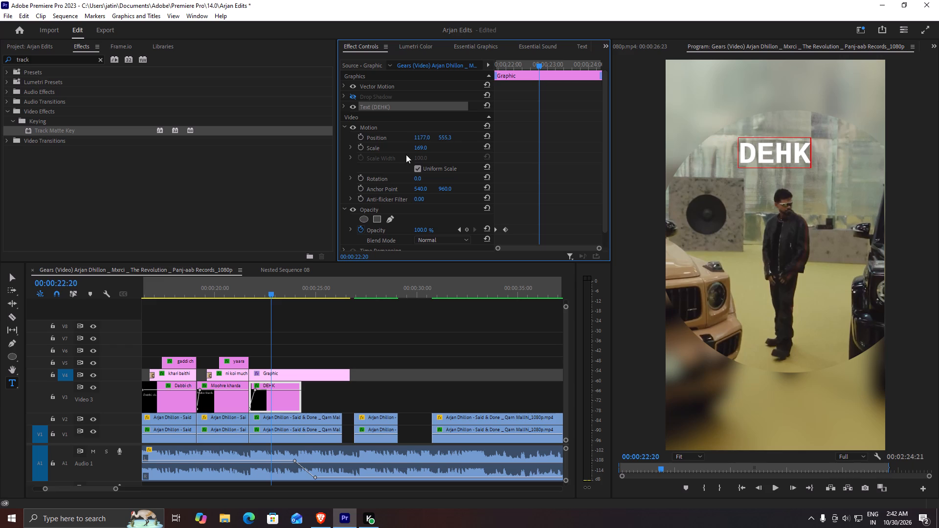
left_click_drag(418, 149, 430, 151)
left_click_drag(422, 135, 432, 137)
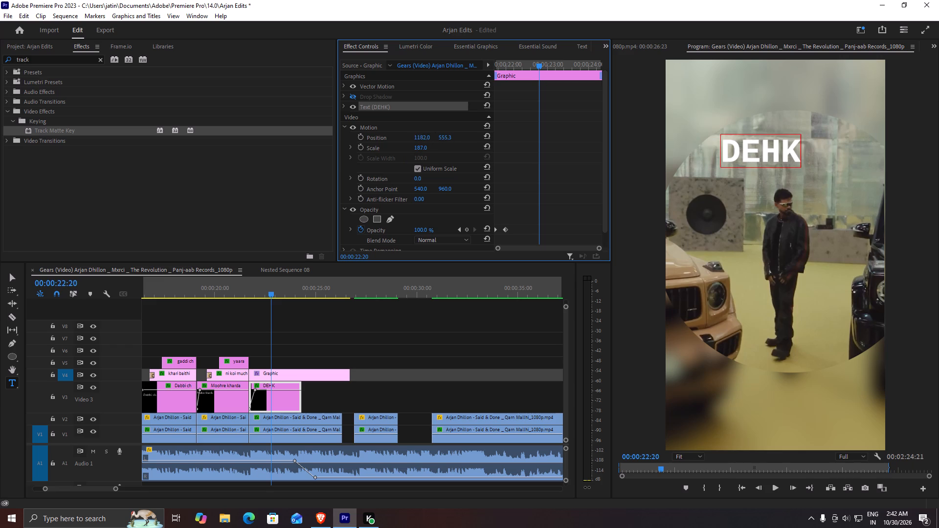
left_click_drag(432, 137, 444, 142)
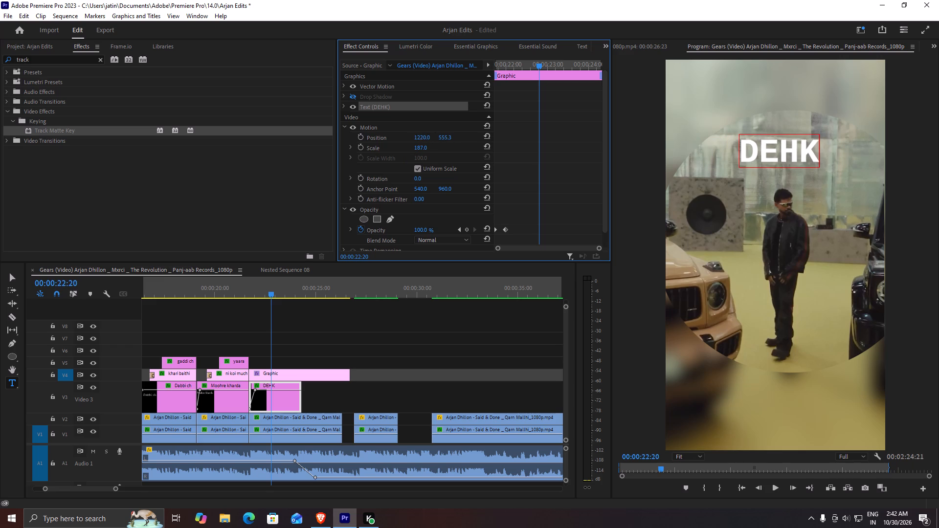
left_click_drag(444, 142, 331, 165)
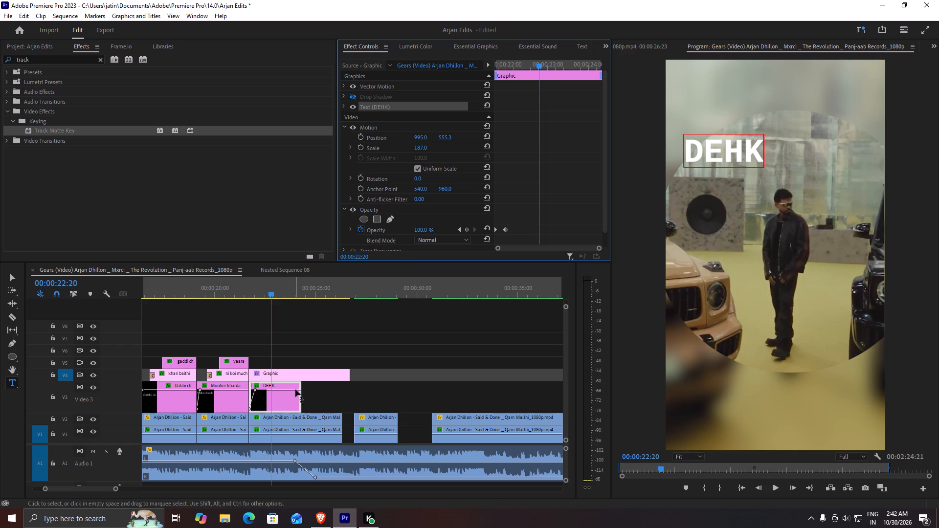
Preview the DEHK title's timing and trim its V3 clip to end at 00:00:22:04.
left_click_drag(299, 395, 260, 395)
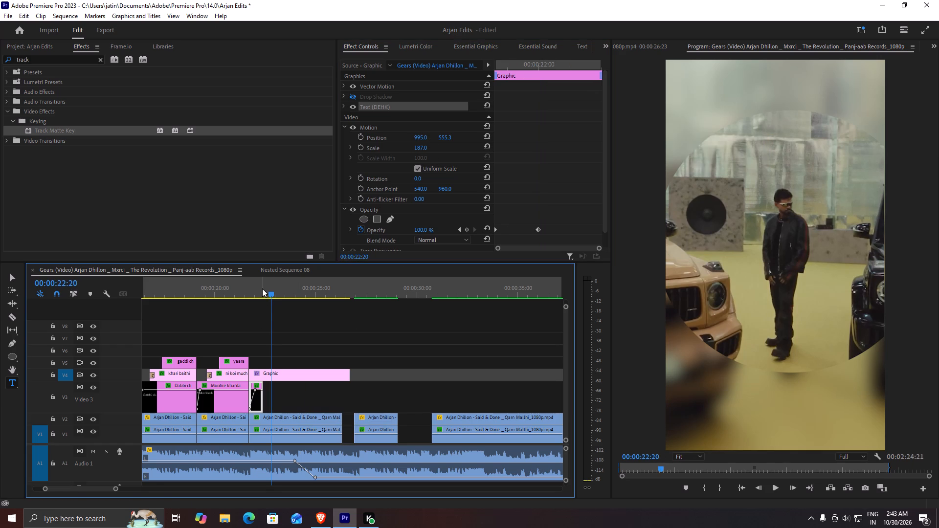
left_click_drag(262, 288, 243, 291)
key("space")
key("space")
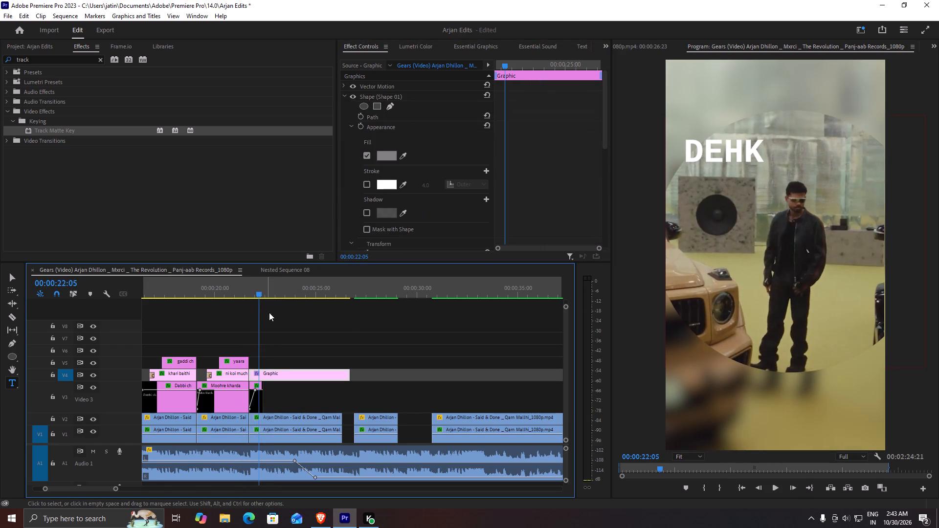
scroll(288, 361, "up", 6, "alt")
scroll(233, 392, "up", 4, "alt")
left_click_drag(229, 287, 212, 290)
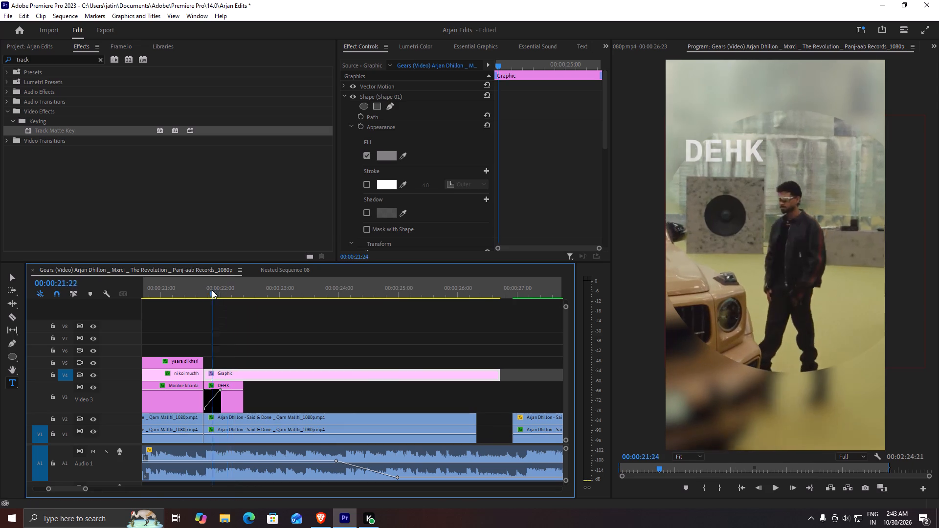
left_click_drag(212, 290, 209, 291)
key("space")
key("space")
left_click_drag(244, 391, 225, 391)
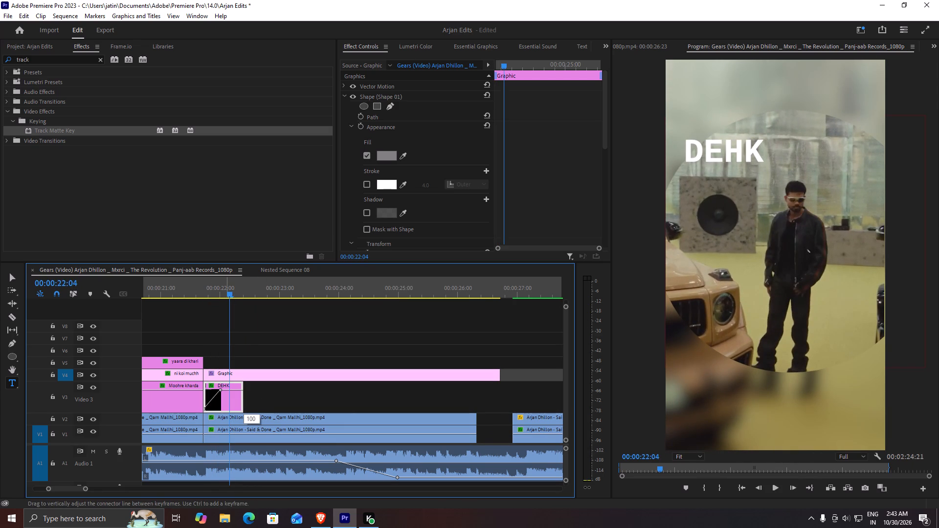
left_click_drag(225, 391, 223, 391)
left_click_drag(246, 391, 233, 390)
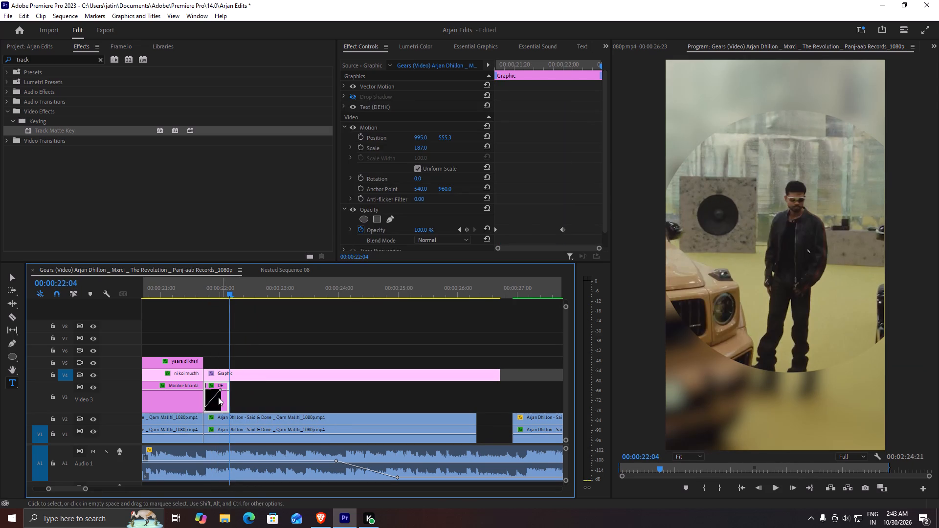
Duplicate the DEHK clip directly after the original on V3, preview it, and trim the copy to end at 00:00:22:09.
left_click_drag(219, 401, 243, 398, "alt")
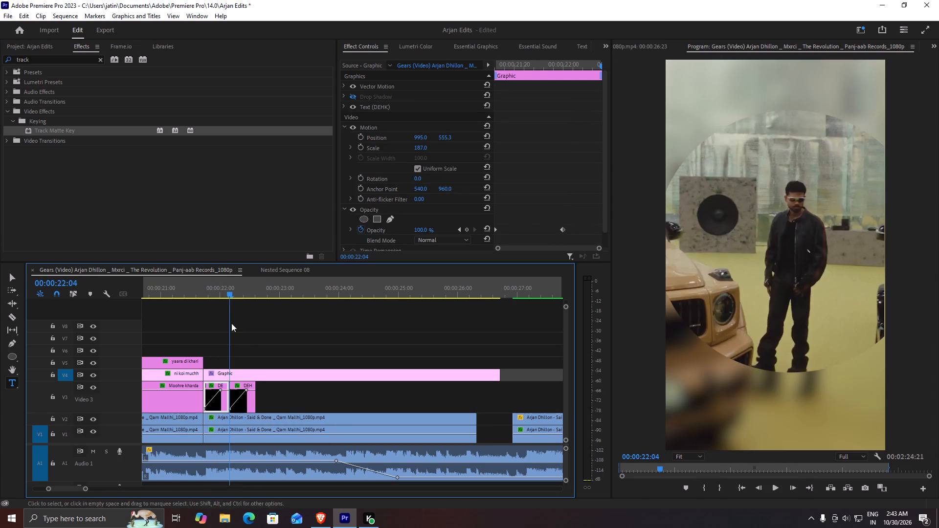
key("space")
key("space")
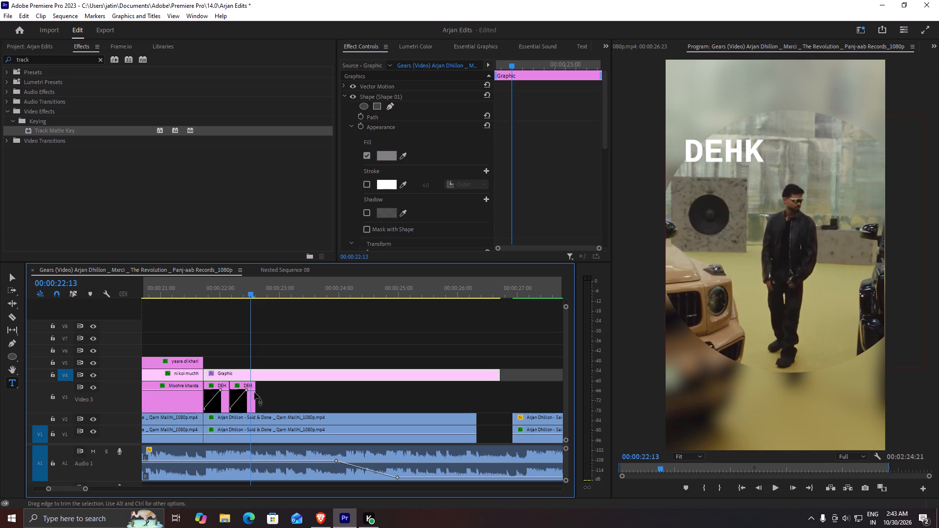
left_click_drag(242, 289, 215, 293)
key("space")
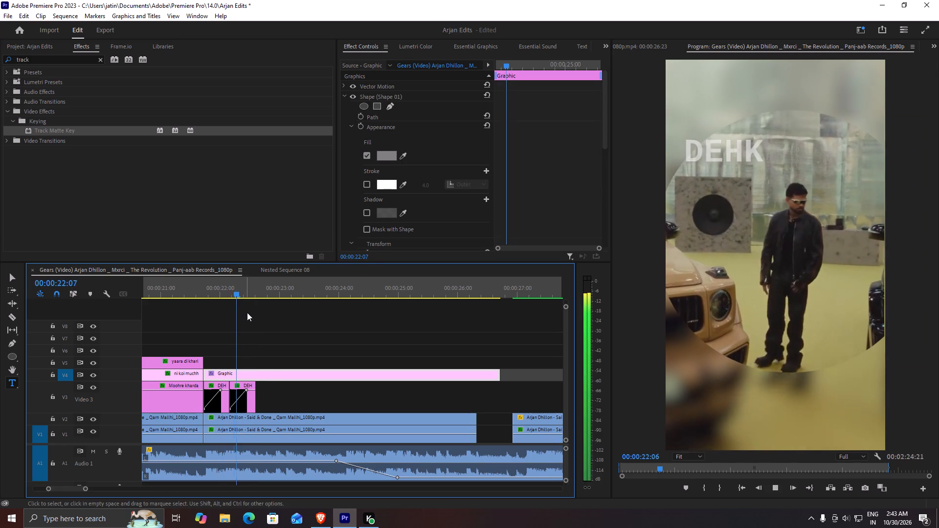
key("space")
left_click_drag(254, 396, 245, 396)
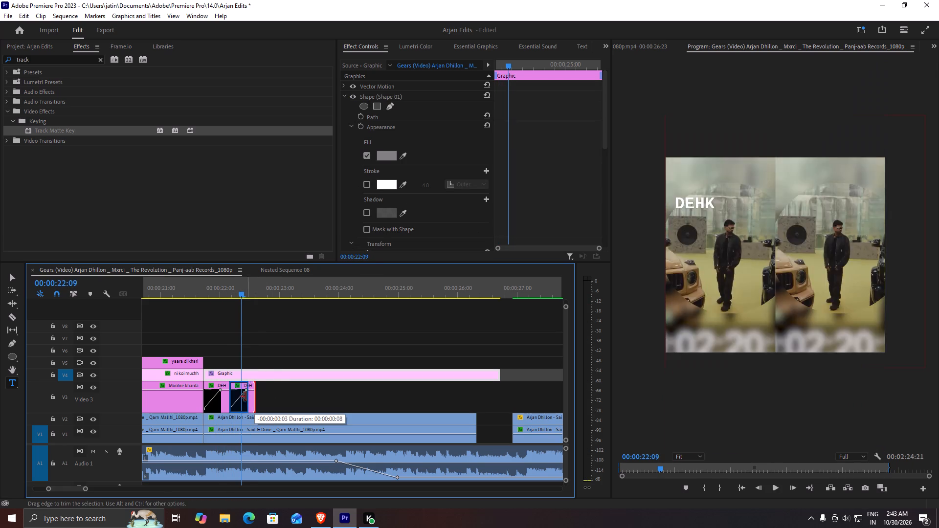
left_click_drag(245, 396, 243, 396)
Place a third DEHK copy at 00:00:22:09 on V3, extend it to end at 00:00:22:21, and play it back.
left_click_drag(235, 397, 242, 396, "alt")
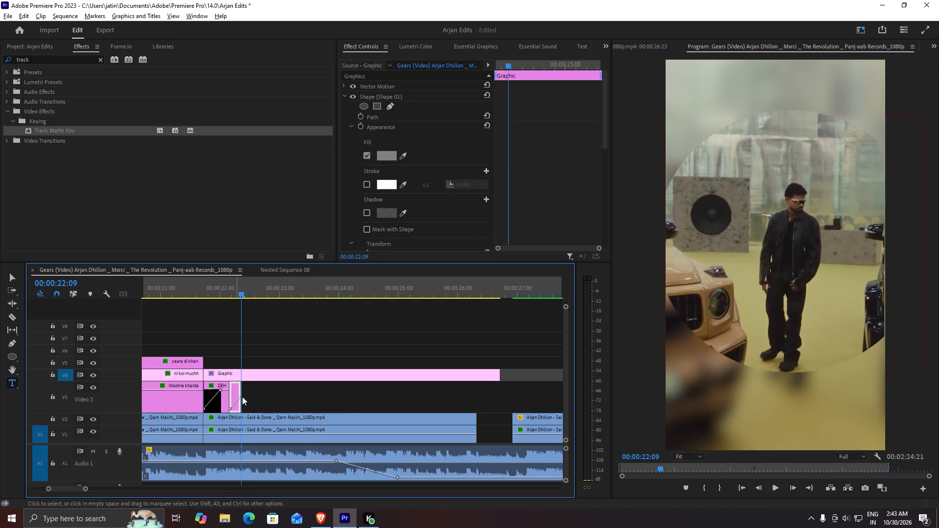
left_click_drag(242, 396, 250, 396, "alt")
left_click_drag(254, 395, 256, 395)
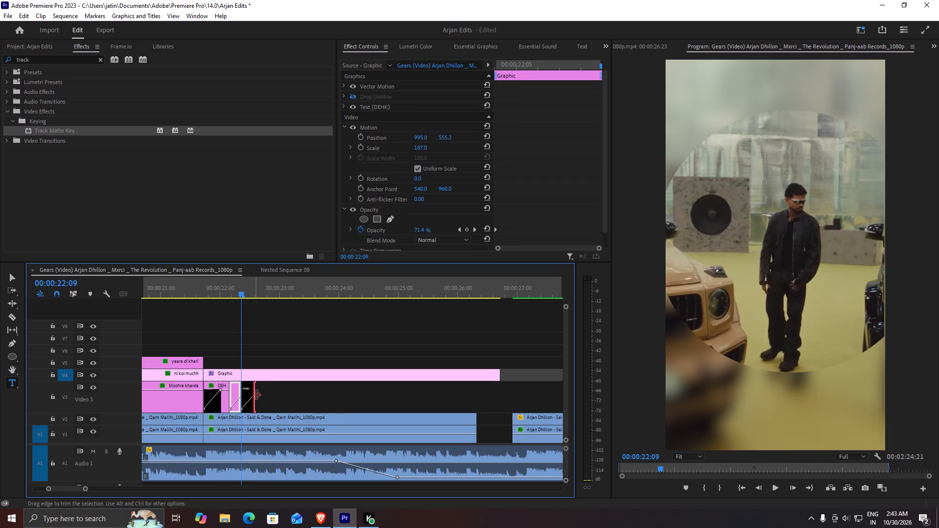
left_click_drag(256, 395, 270, 395)
key("space")
key("space")
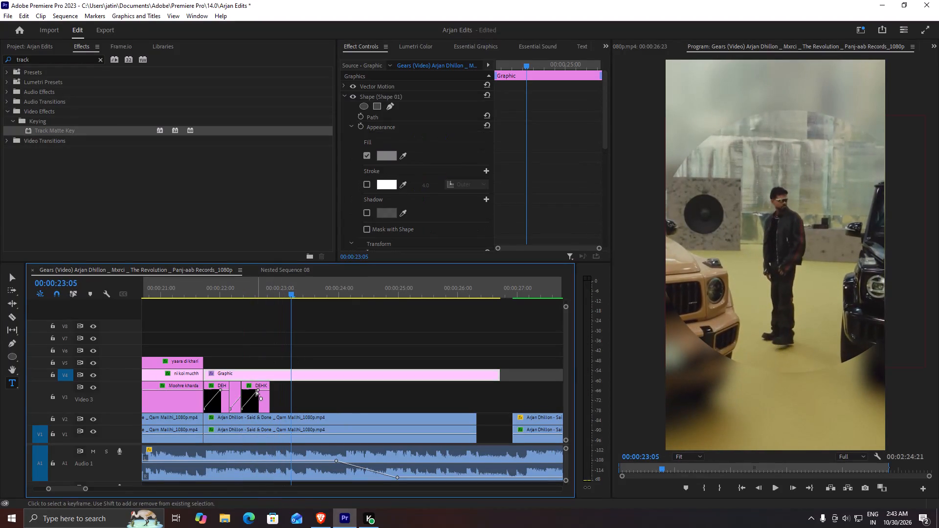
Remove the opacity keyframes from the middle DEHK clip at 00:00:22:07, leaving a constant opacity of 42.9%.
left_click(235, 395)
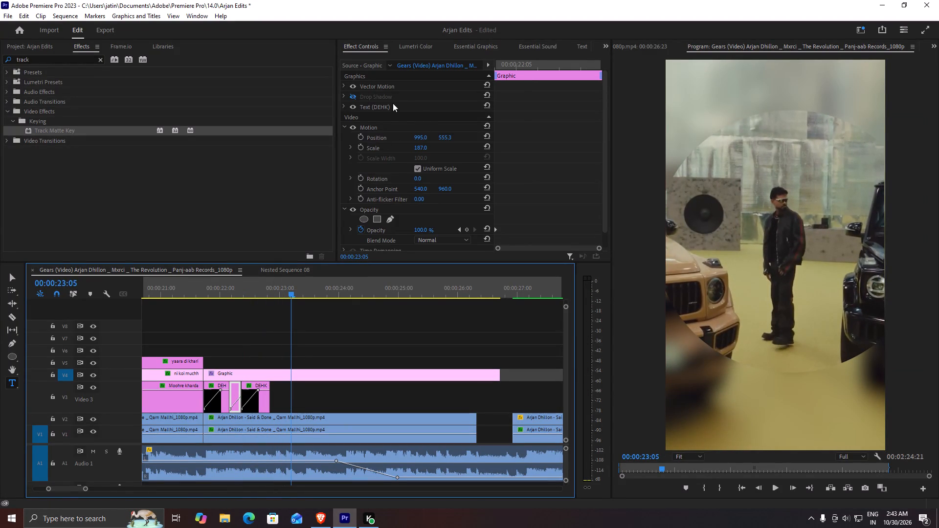
left_click(380, 105)
double_click(380, 105)
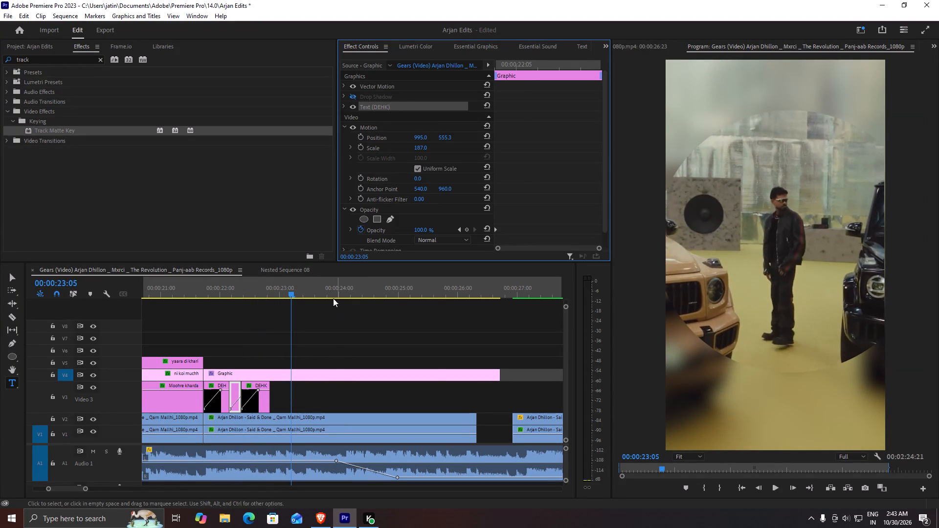
left_click_drag(296, 291, 238, 300)
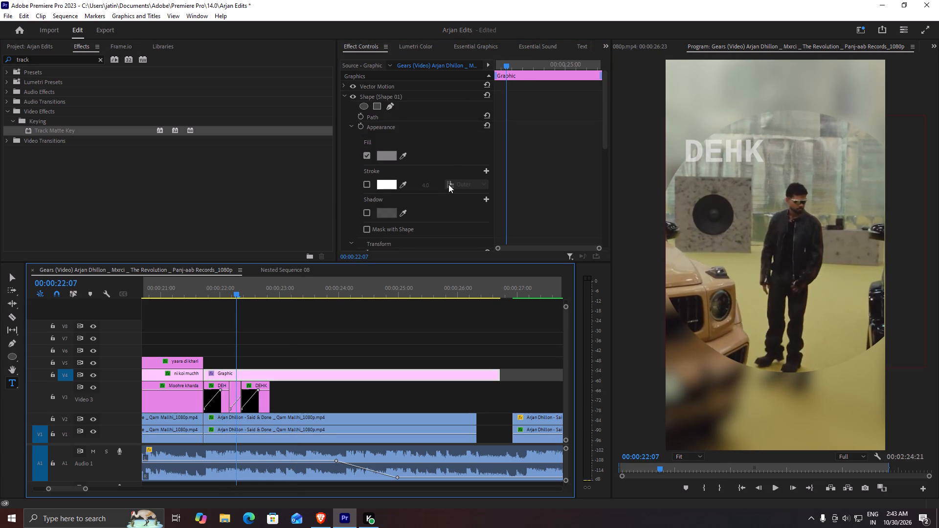
left_click(236, 394)
scroll(392, 224, "down", 7)
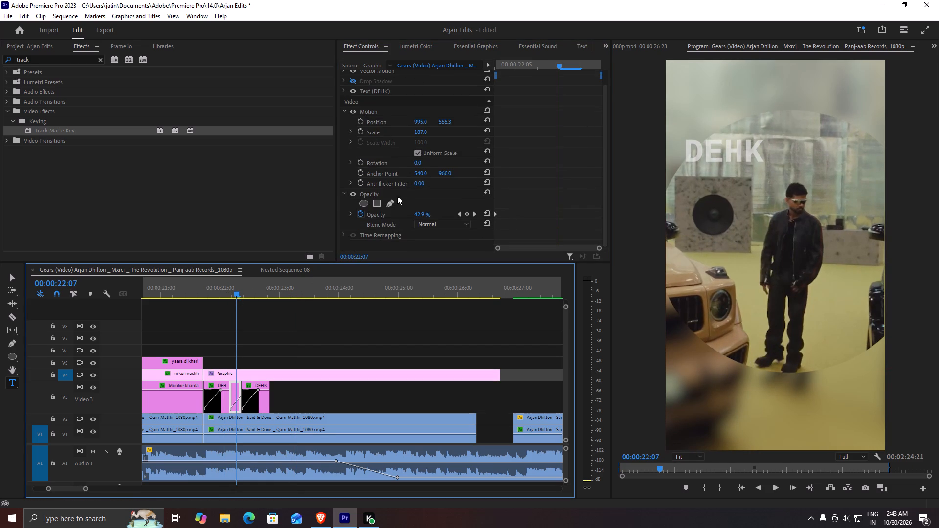
left_click(361, 213)
left_click(504, 271)
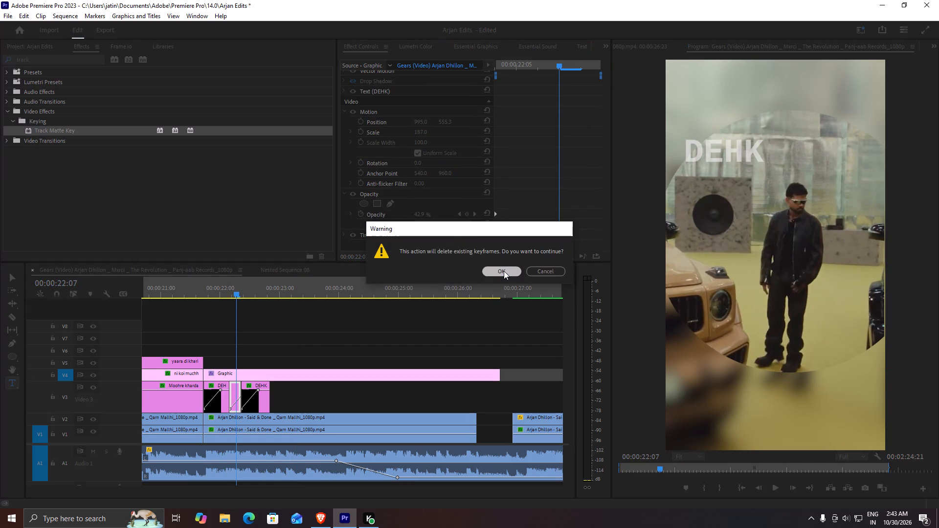
Delete both opacity keyframes from the third DEHK clip and raise its opacity line to a constant partial level.
double_click(257, 391)
left_click(259, 390)
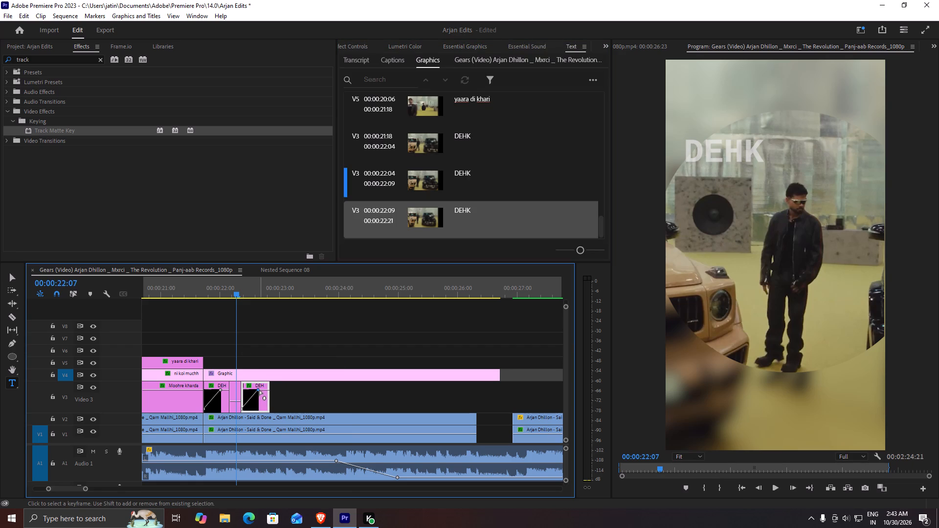
right_click(259, 390)
left_click(290, 474)
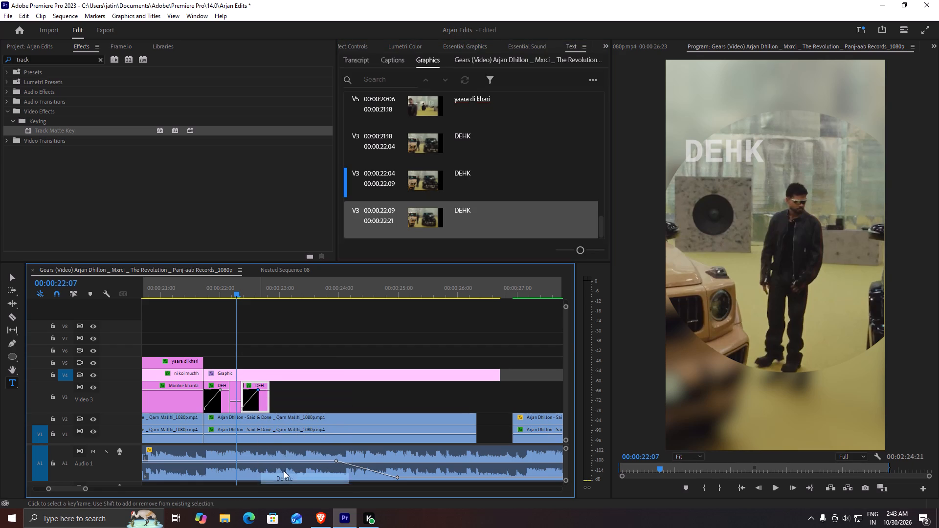
left_click(242, 410)
right_click(242, 410)
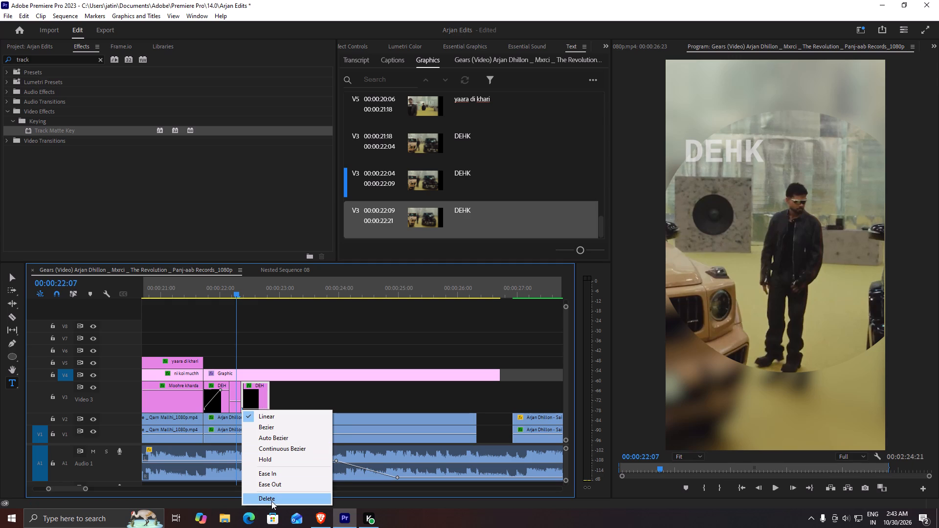
left_click(271, 501)
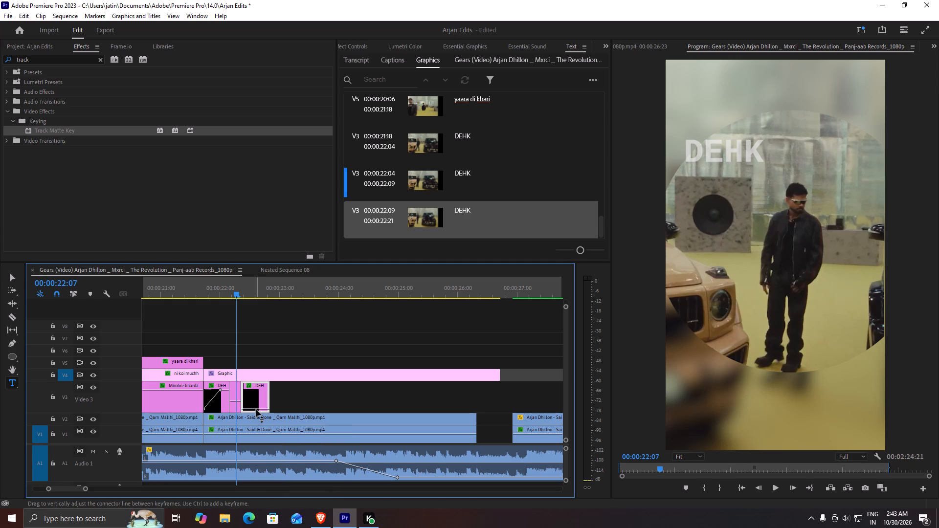
left_click_drag(256, 409, 256, 402)
left_click_drag(256, 402, 256, 401)
Replay the three DEHK clips and change the middle clip's text to TA.
left_click_drag(233, 292, 214, 287)
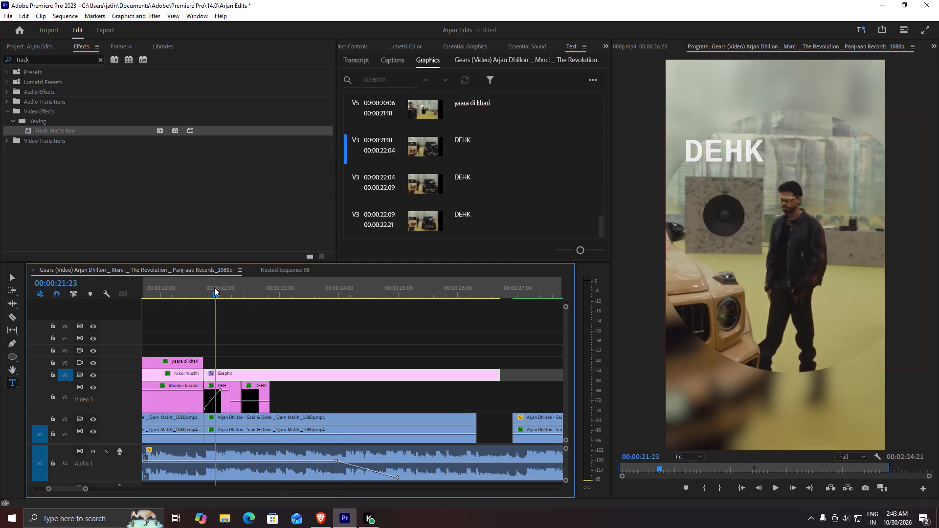
left_click_drag(214, 287, 209, 286)
key("space")
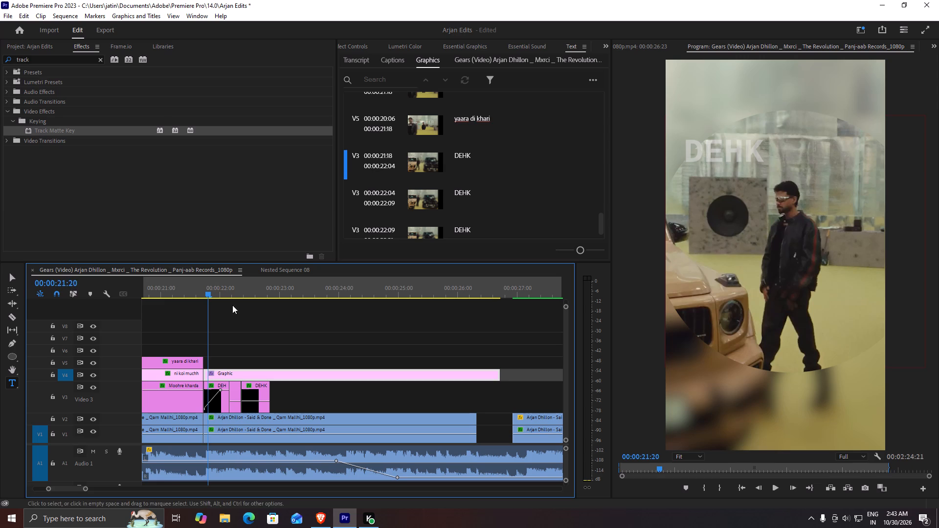
left_click_drag(207, 277, 205, 284)
key("space")
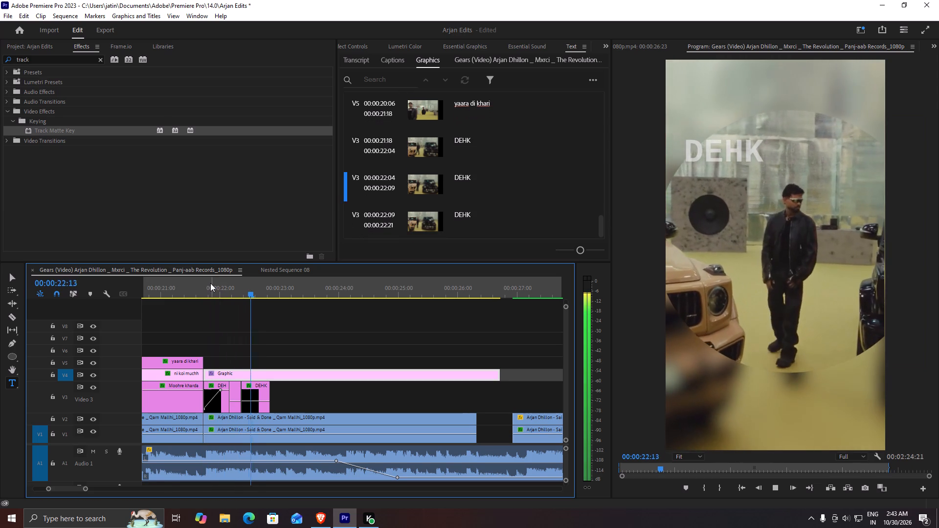
key("space")
left_click_drag(255, 295, 228, 296)
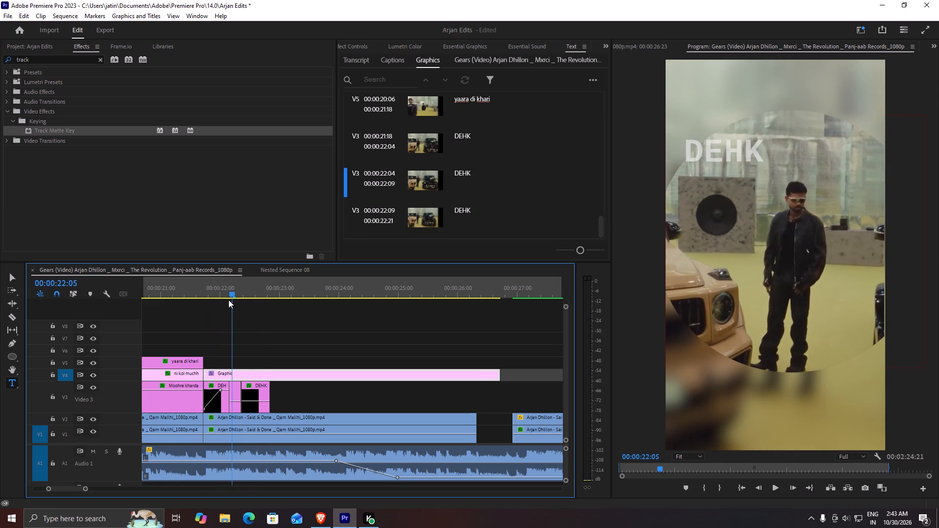
left_click(237, 392)
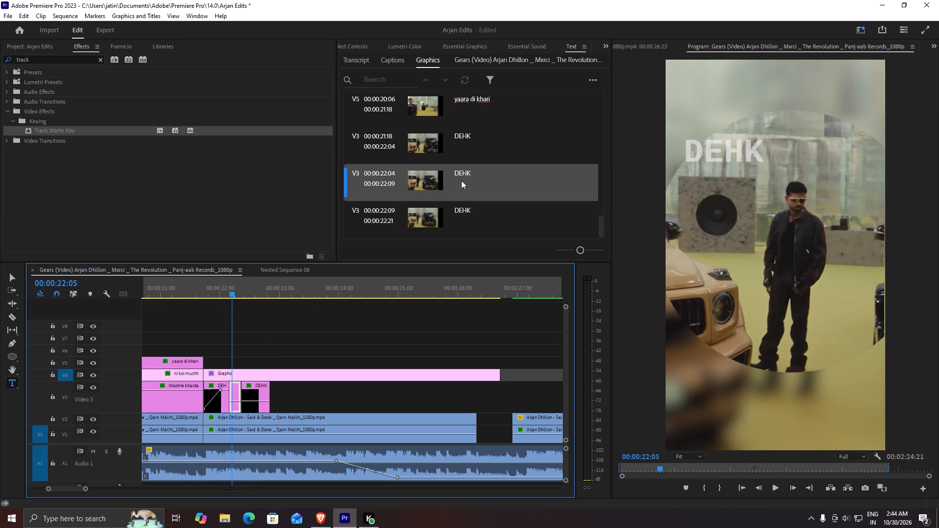
double_click(460, 175)
type("TA")
Change the text of the third DEHK clip, starting at 00:00:22:09, to SAHI.
left_click(251, 398)
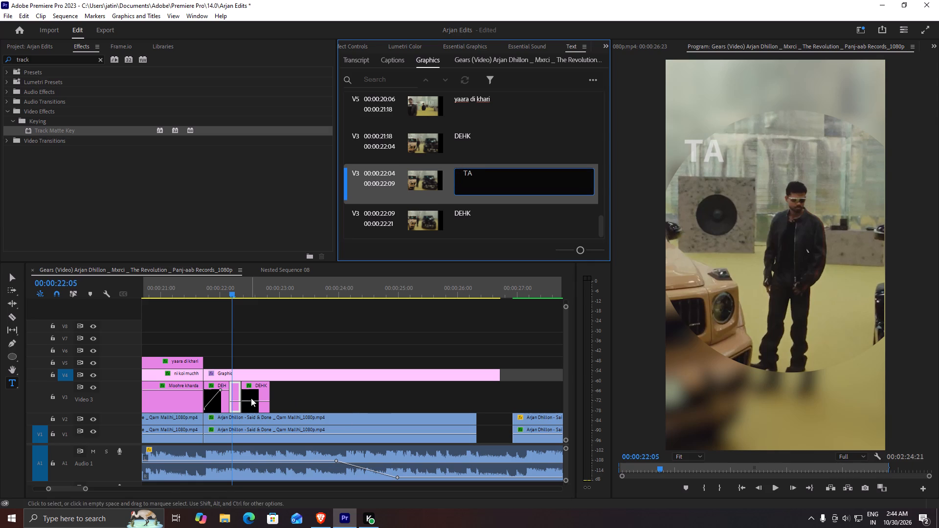
double_click(464, 211)
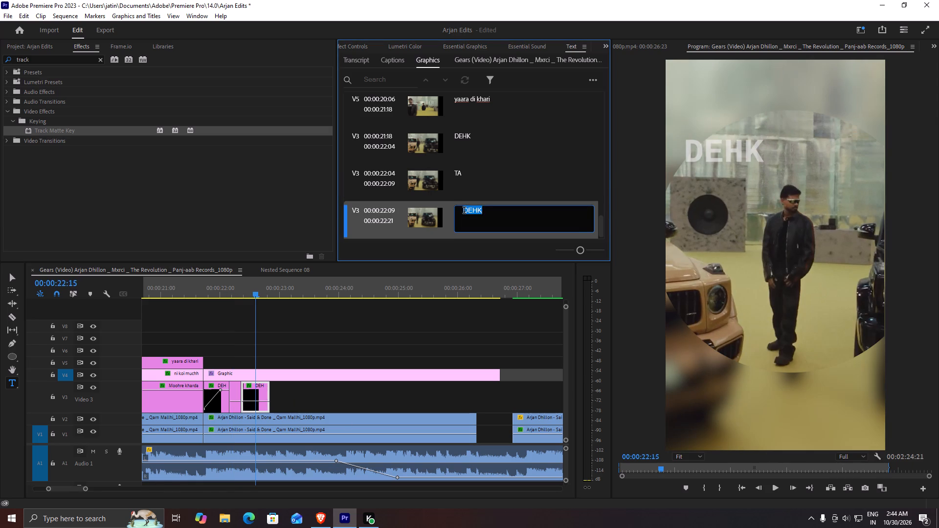
type("SAHIO")
key("BackSpace")
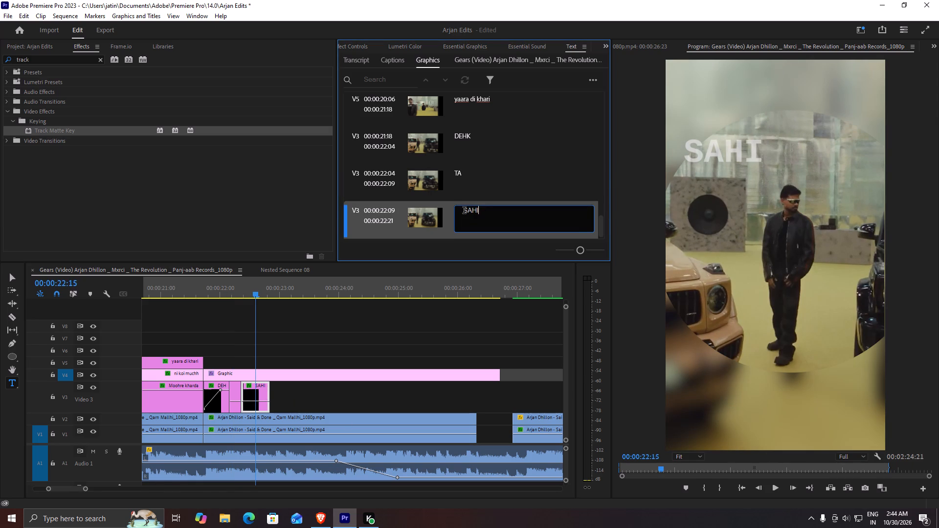
Reposition the TA clip lower and slightly to the right of DEHK, at position 1073.0, 761.3.
left_click(470, 176)
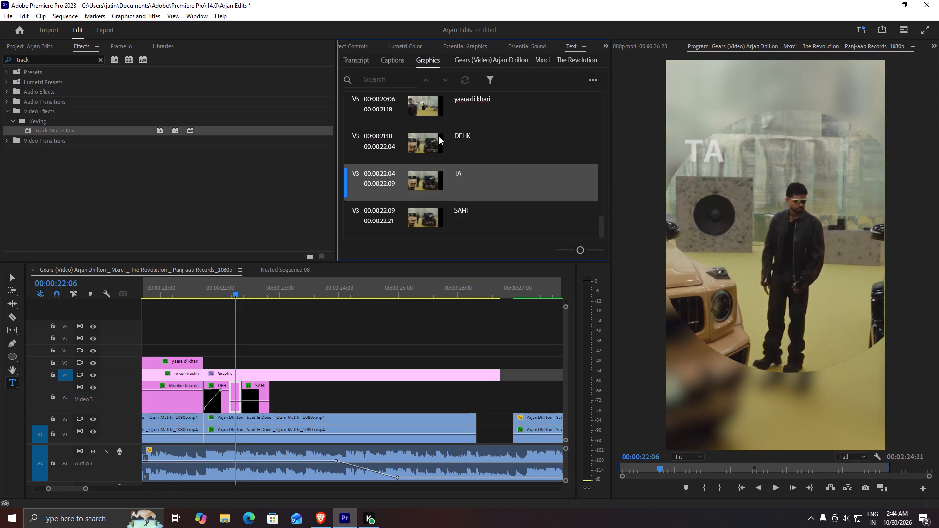
left_click(353, 42)
left_click_drag(420, 139, 426, 141)
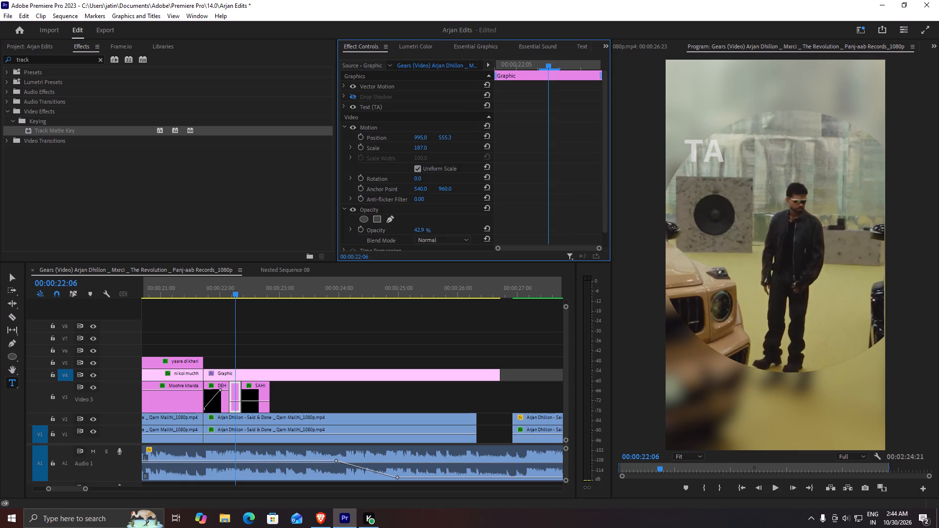
left_click_drag(426, 141, 483, 148)
left_click_drag(442, 136, 536, 147)
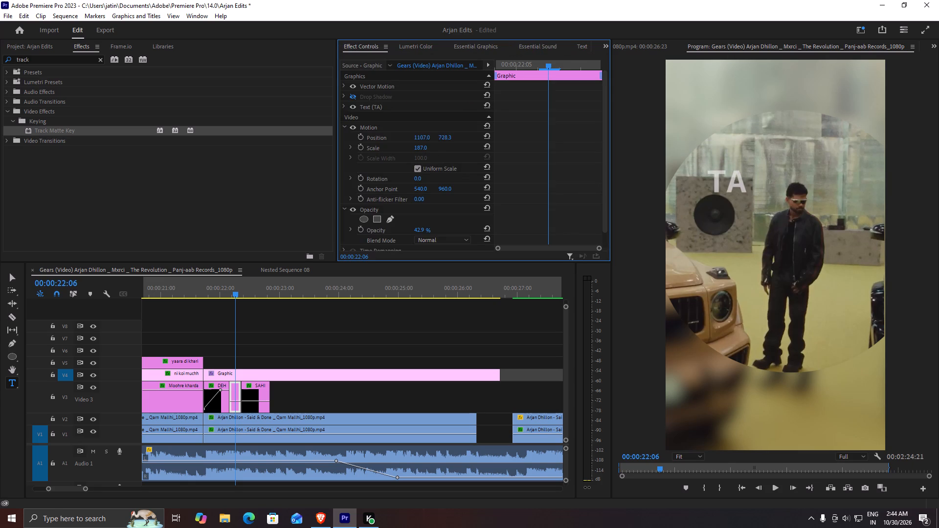
left_click_drag(536, 147, 547, 149)
left_click_drag(421, 136, 412, 137)
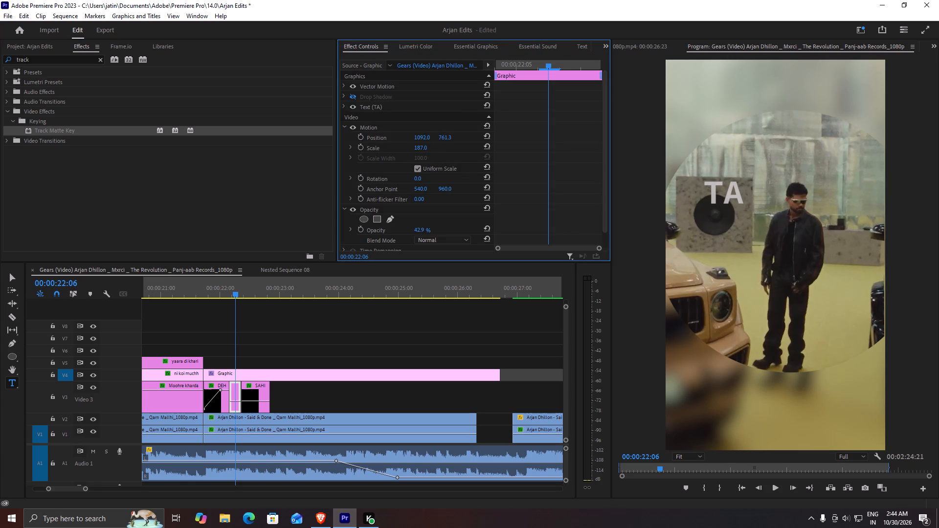
left_click_drag(412, 137, 402, 137)
Set the TA clip's opacity to 100%.
scroll(374, 192, "down", 6)
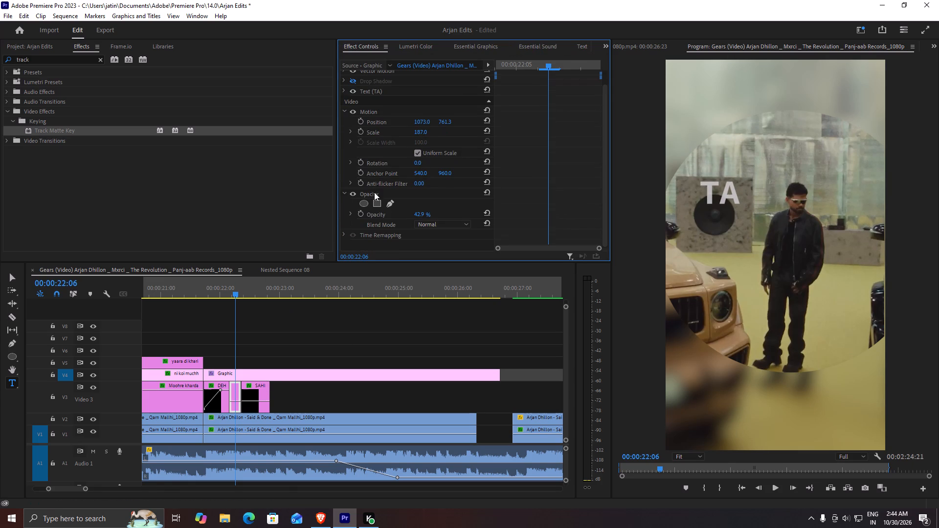
left_click(417, 215)
type("100")
key("Return")
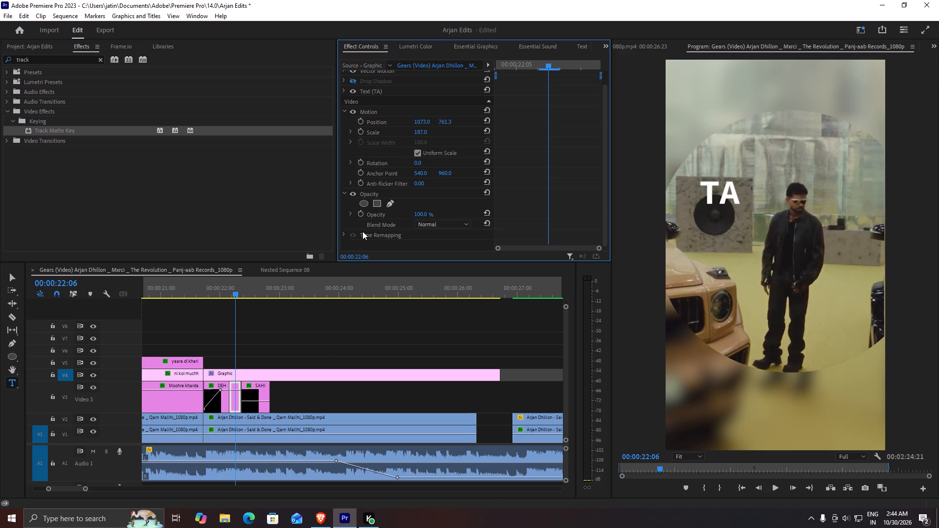
Raise the SAHI clip's opacity line to 100% and play the word sequence back from 00:00:21:03.
left_click_drag(264, 403, 263, 392)
left_click_drag(227, 288, 166, 297)
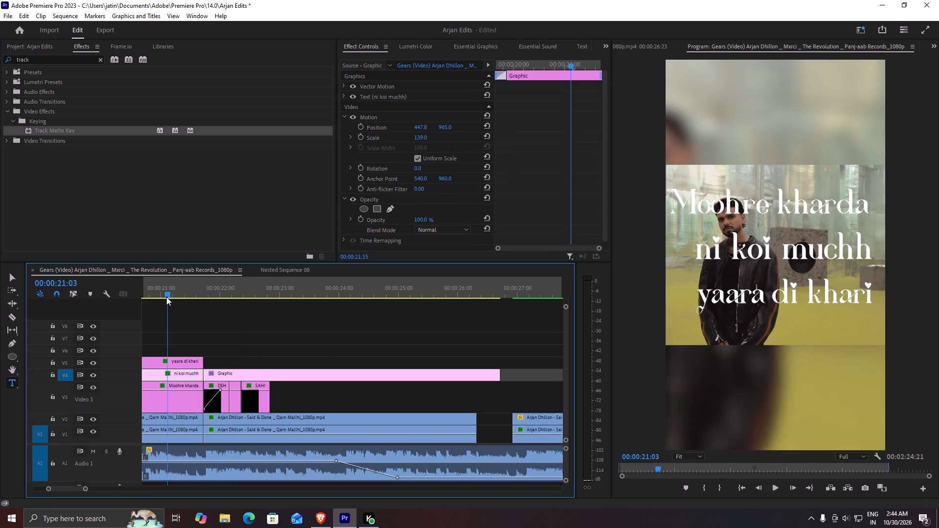
left_click_drag(166, 297, 166, 297)
key("space")
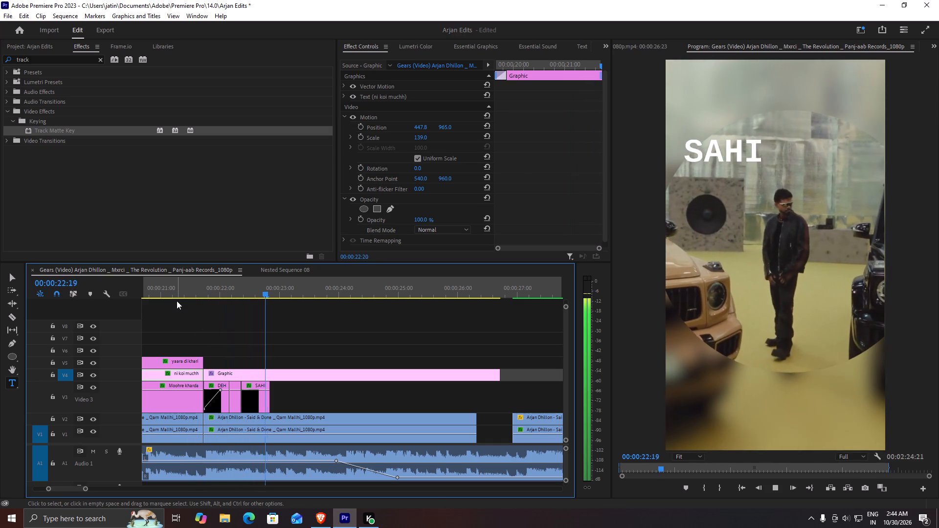
key("space")
Shift the SAHI clip horizontally to X 1137.0 and turn off its opacity keyframing.
left_click(260, 396)
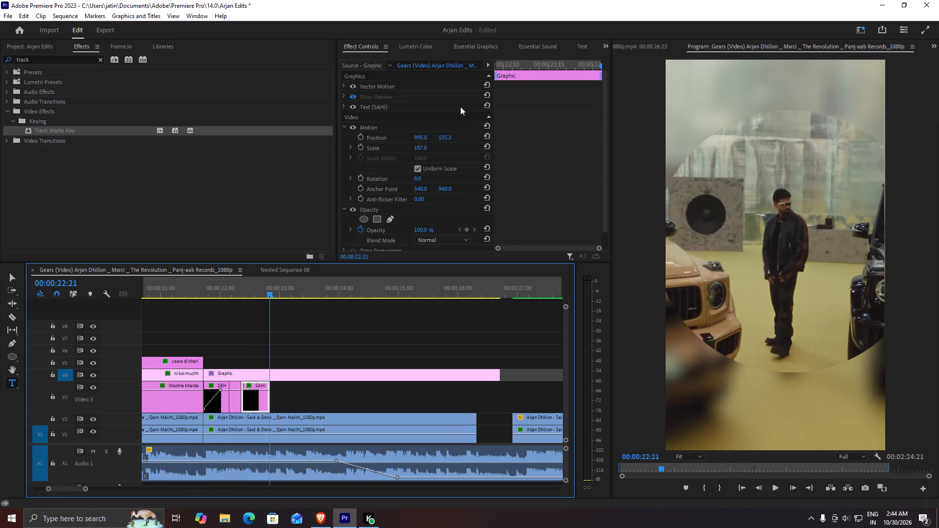
left_click_drag(416, 136, 489, 147)
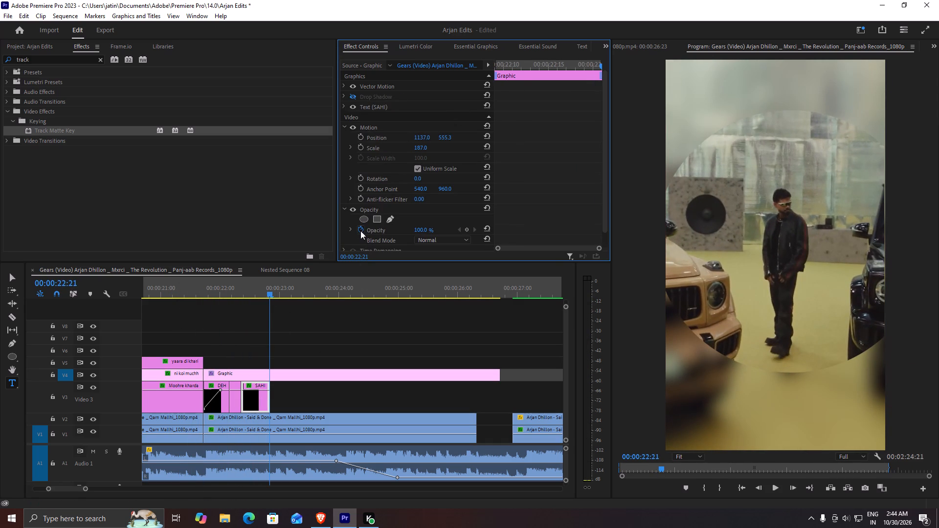
left_click(360, 231)
Replay the DEHK, TA and SAHI clips to check the timing and placement of each word.
left_click_drag(274, 290, 246, 290)
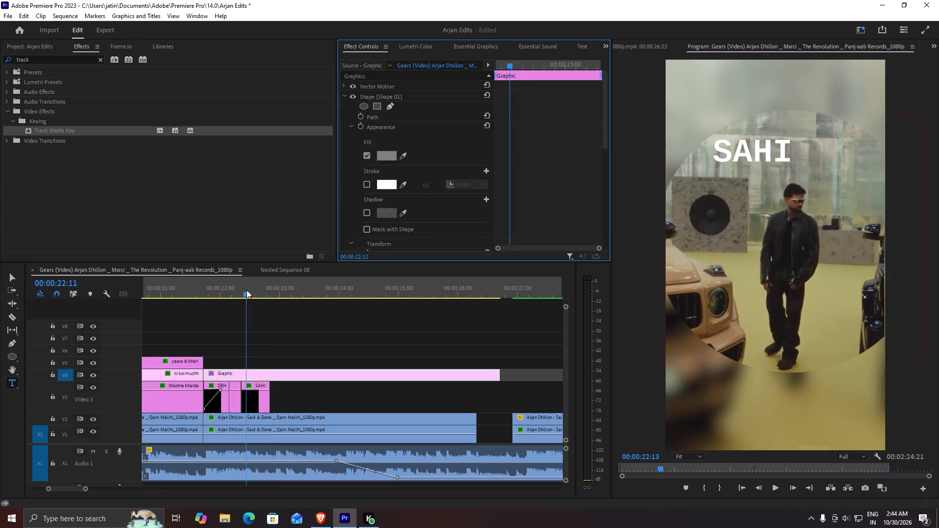
left_click_drag(246, 290, 246, 290)
key("space")
key("space")
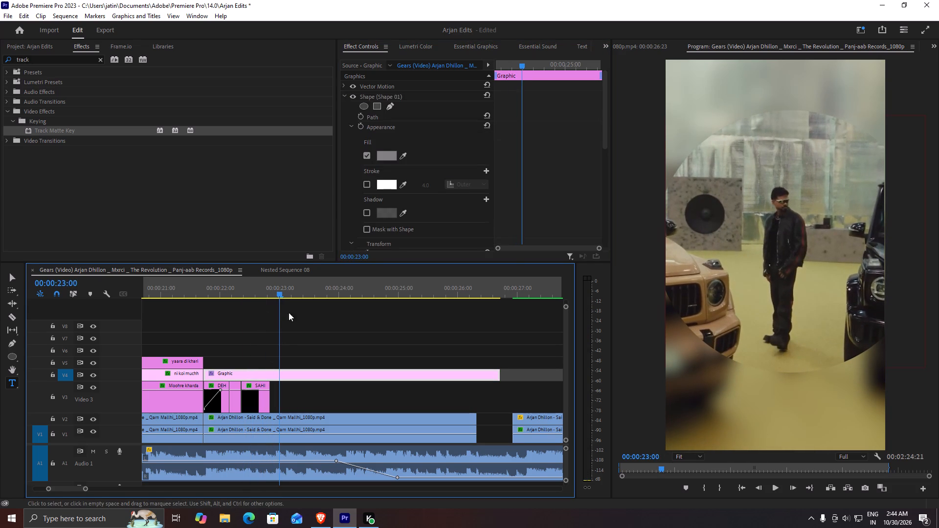
left_click_drag(280, 293, 231, 301)
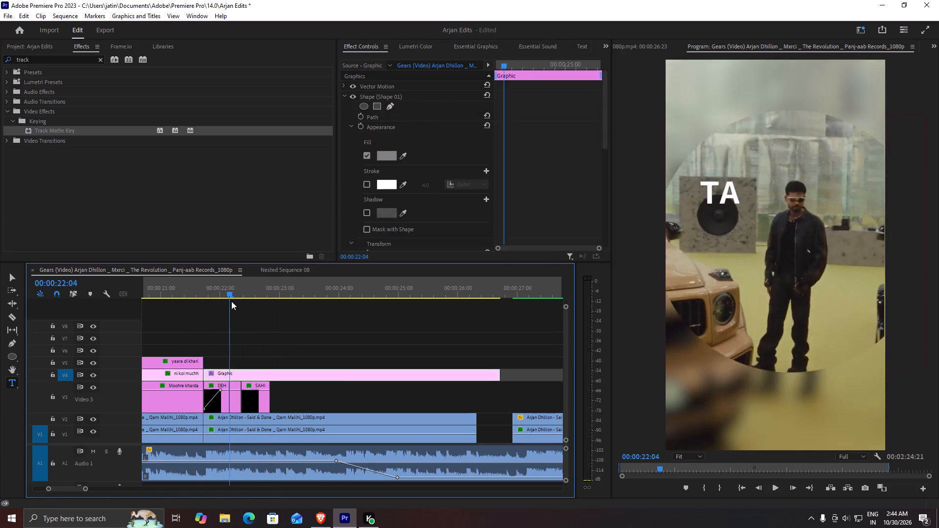
left_click_drag(231, 301, 197, 298)
key("space")
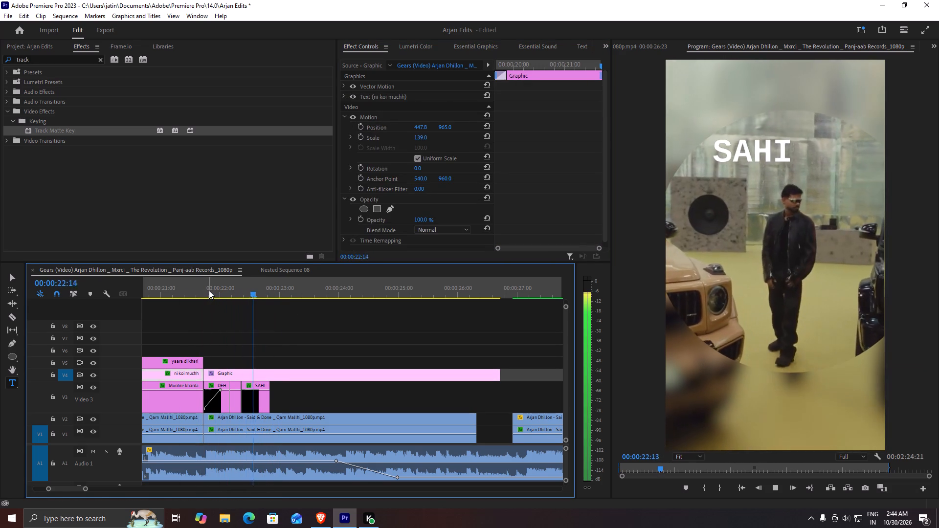
key("space")
left_click_drag(283, 290, 248, 293)
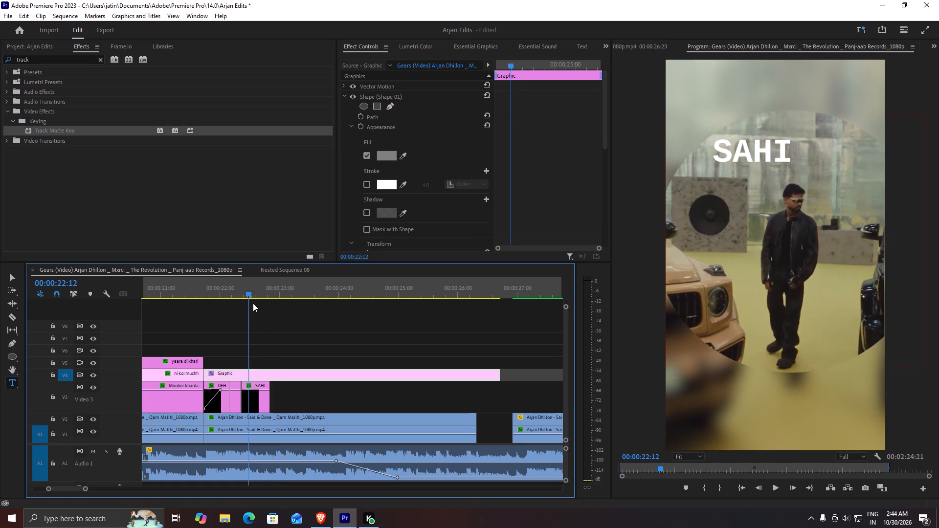
Reposition the SAHI clip below TA at Y 912.3, with its left edge roughly in line with DEHK's.
left_click(261, 396)
left_click_drag(420, 137, 426, 138)
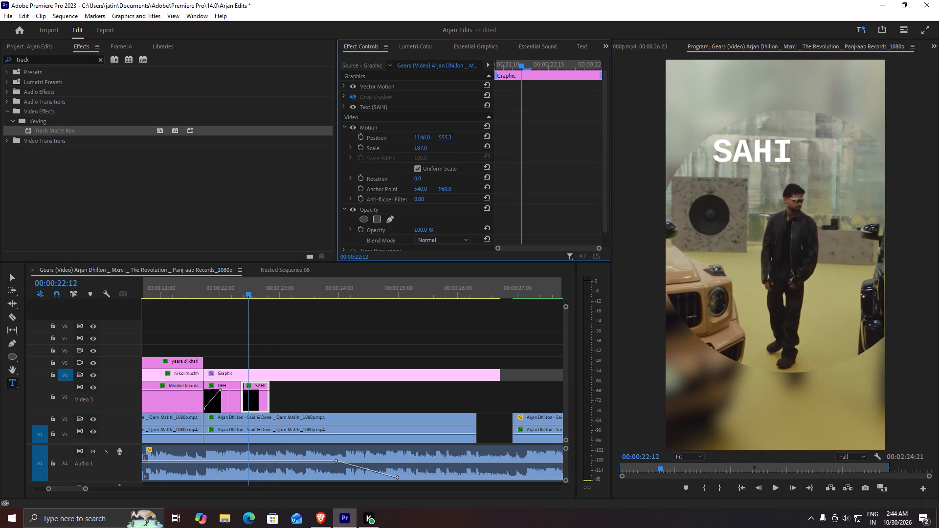
left_click_drag(426, 138, 448, 140)
left_click(440, 135)
left_click(451, 135)
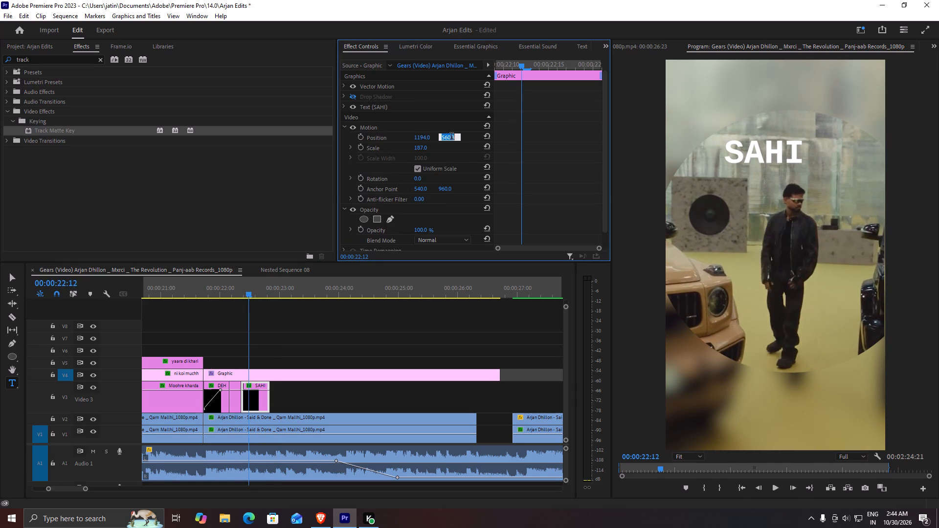
left_click(465, 144)
left_click_drag(446, 137, 449, 135)
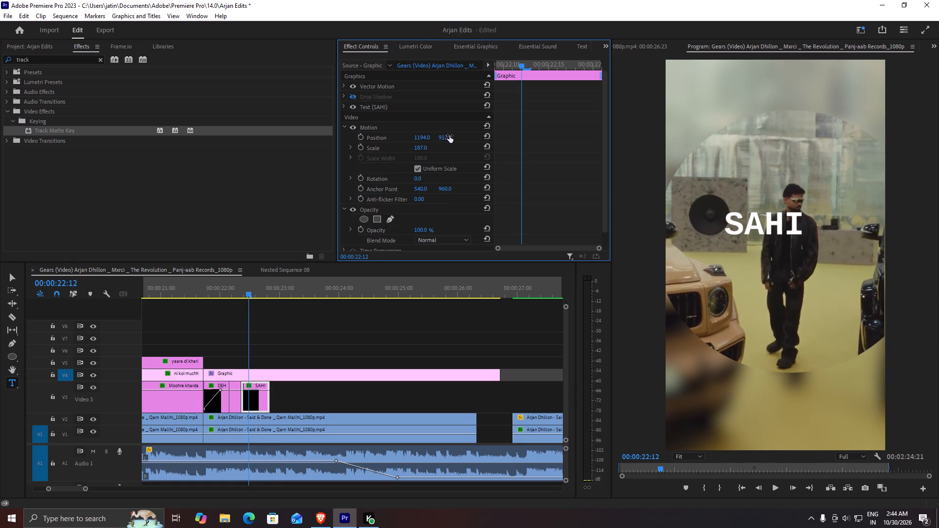
left_click_drag(449, 135, 618, 148)
left_click_drag(424, 136, 313, 143)
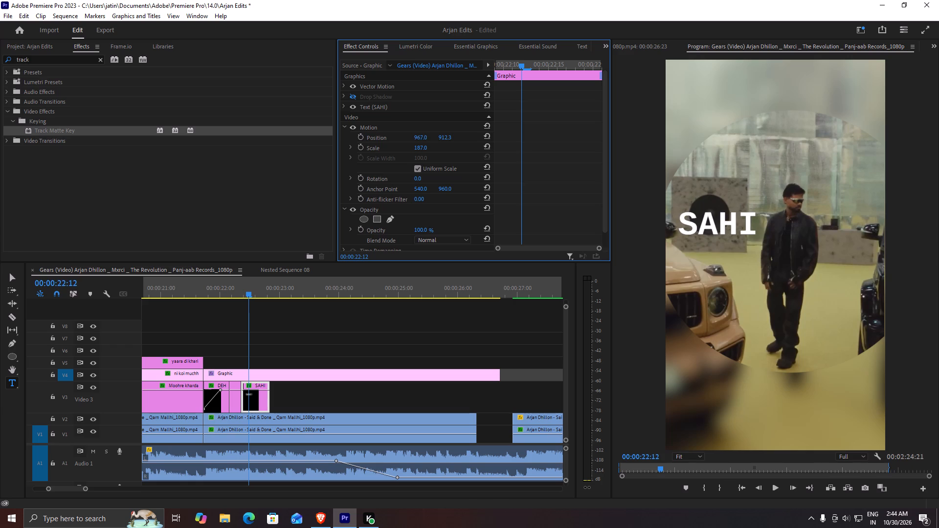
left_click_drag(313, 143, 331, 144)
Play back the three word clips to check the stacked placement of DEHK, TA and SAHI.
left_click_drag(244, 280, 188, 284)
key("space")
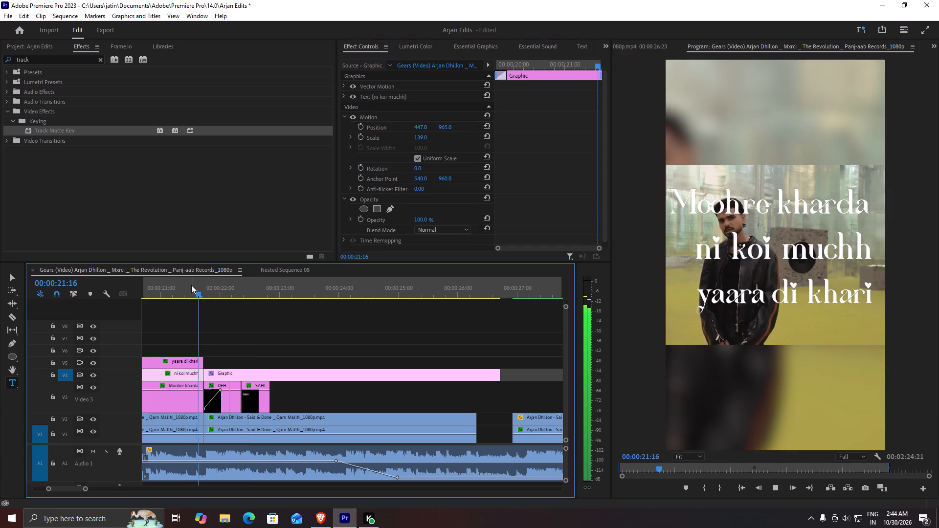
key("space")
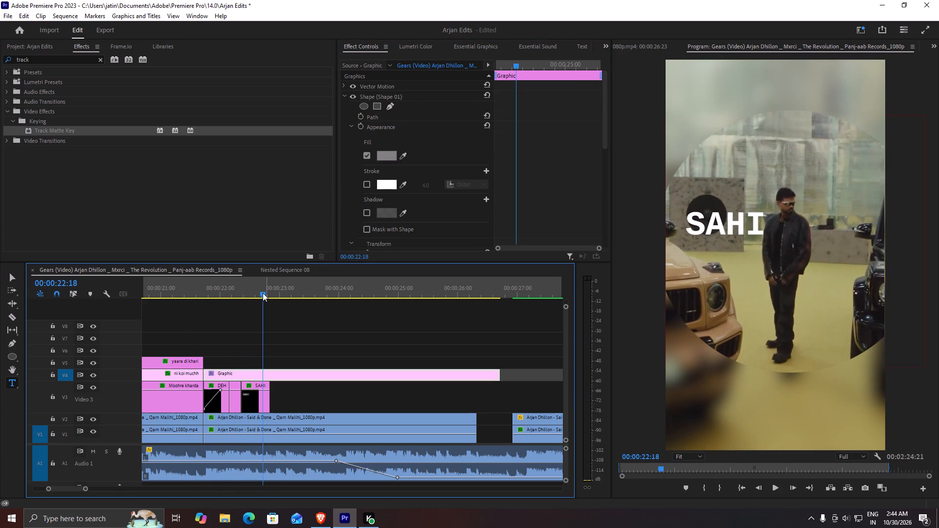
left_click_drag(261, 293, 201, 286)
key("space")
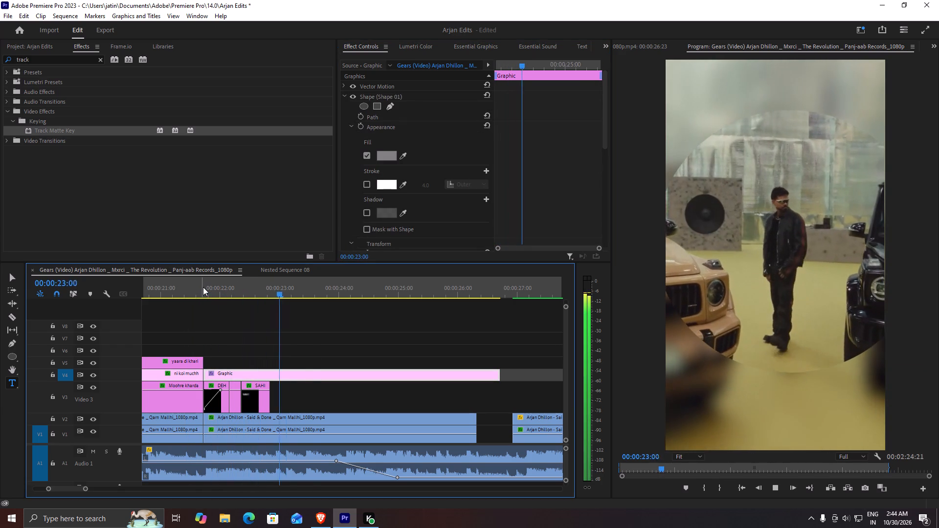
key("space")
Duplicate the DEHK, TA and SAHI clips on V3 directly after the originals, starting at 00:00:22:21, and play the sequence back.
left_click_drag(295, 400, 223, 397)
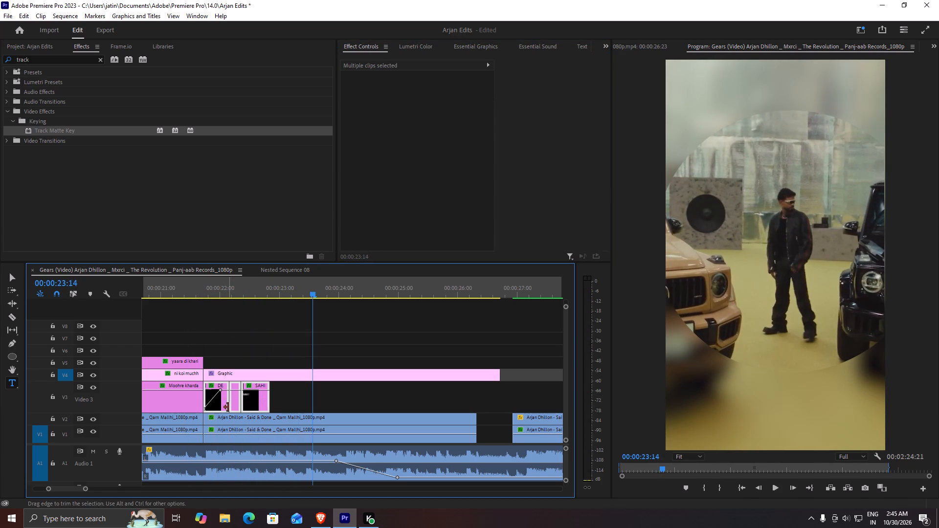
left_click_drag(218, 404, 291, 396, "alt")
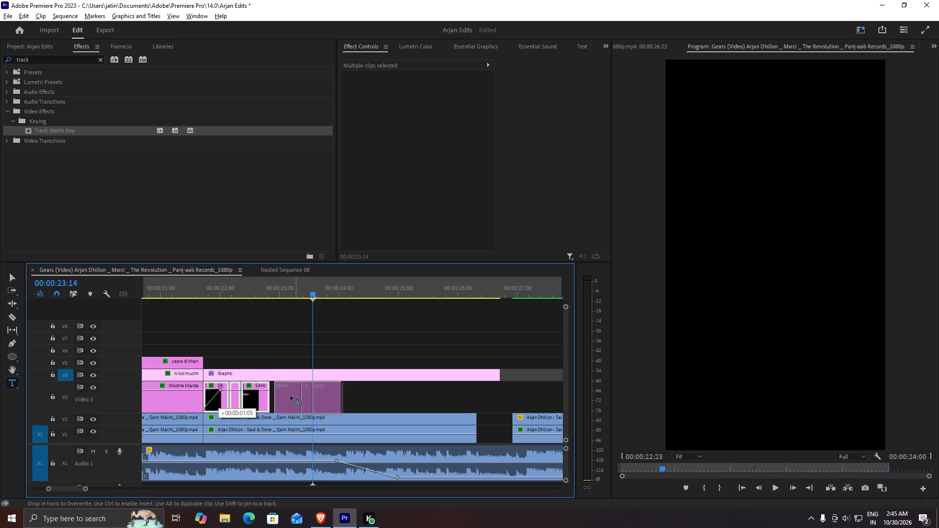
left_click_drag(291, 396, 284, 396, "alt")
left_click_drag(354, 397, 294, 387)
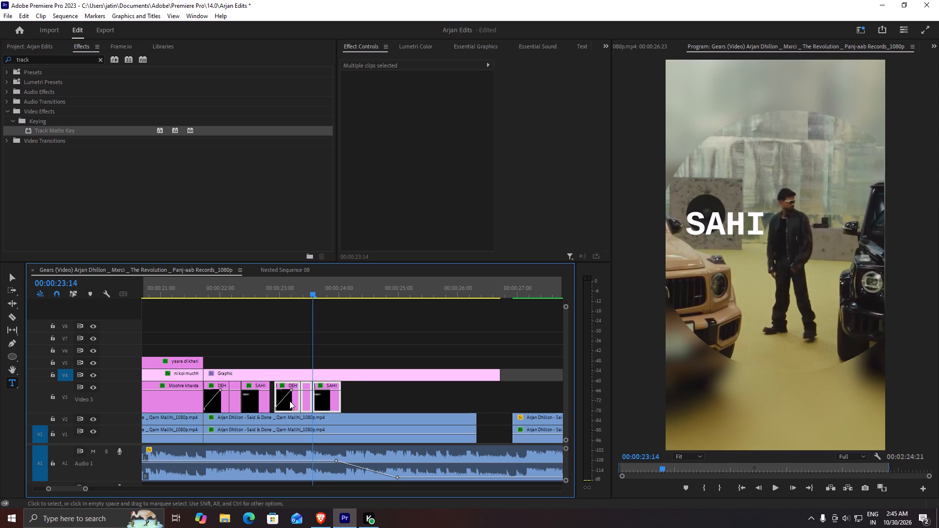
left_click_drag(289, 402, 285, 402)
left_click_drag(240, 290, 201, 288)
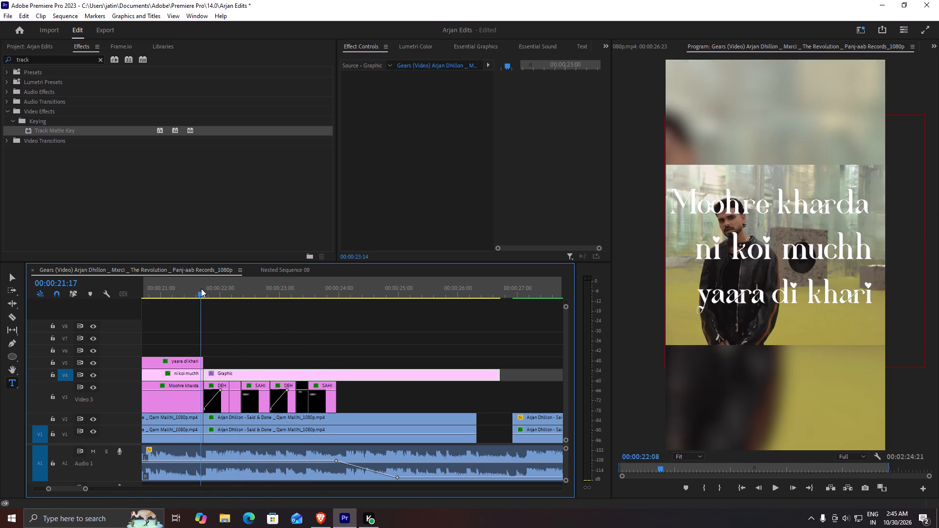
left_click_drag(201, 288, 200, 288)
key("space")
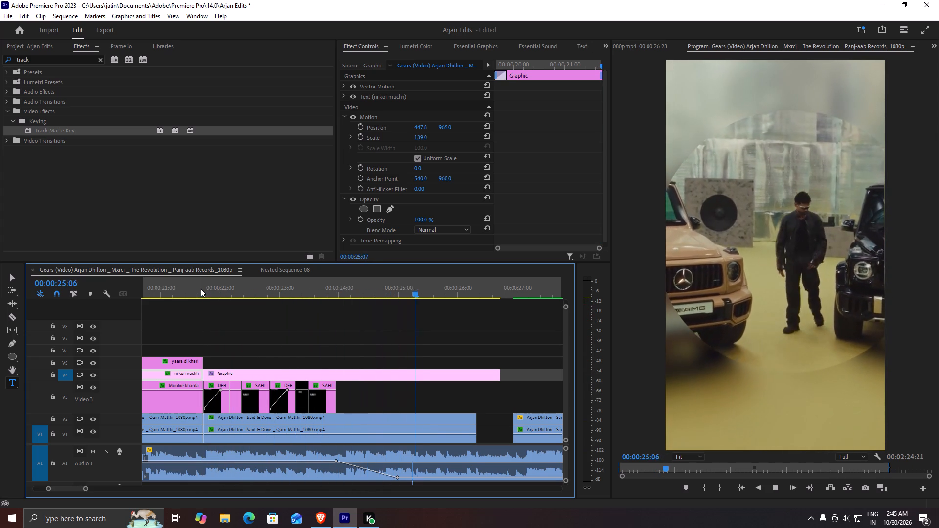
key("space")
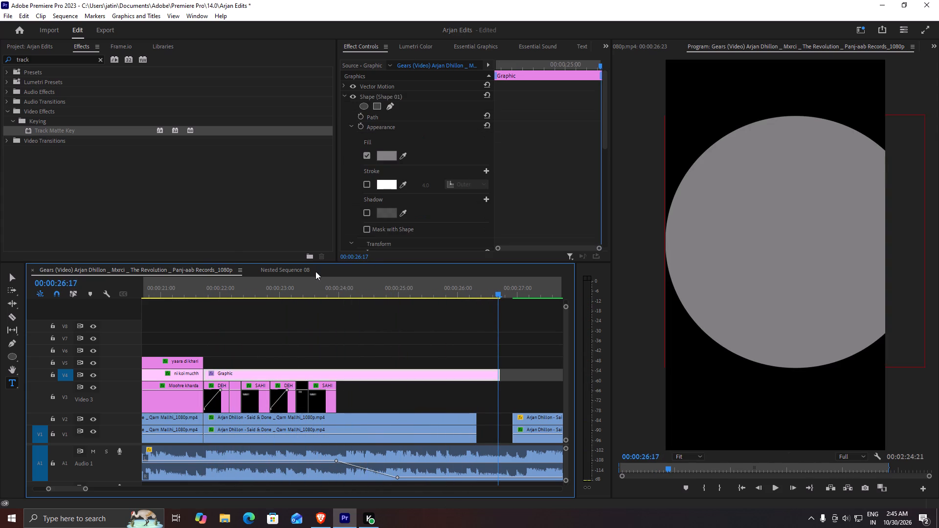
Split the circle graphic, both video layers and the audio at 00:00:25:02.
left_click_drag(499, 283, 404, 294)
left_click_drag(453, 332, 433, 443)
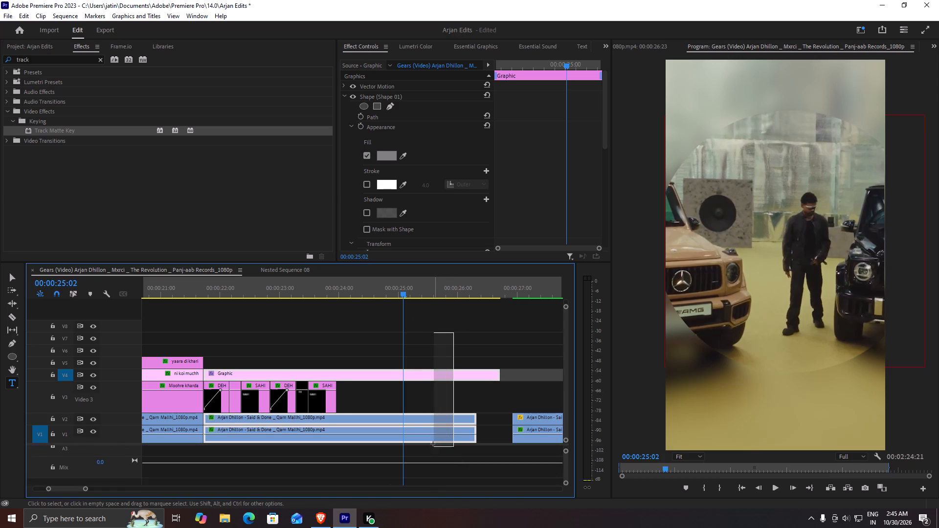
left_click_drag(433, 443, 436, 472)
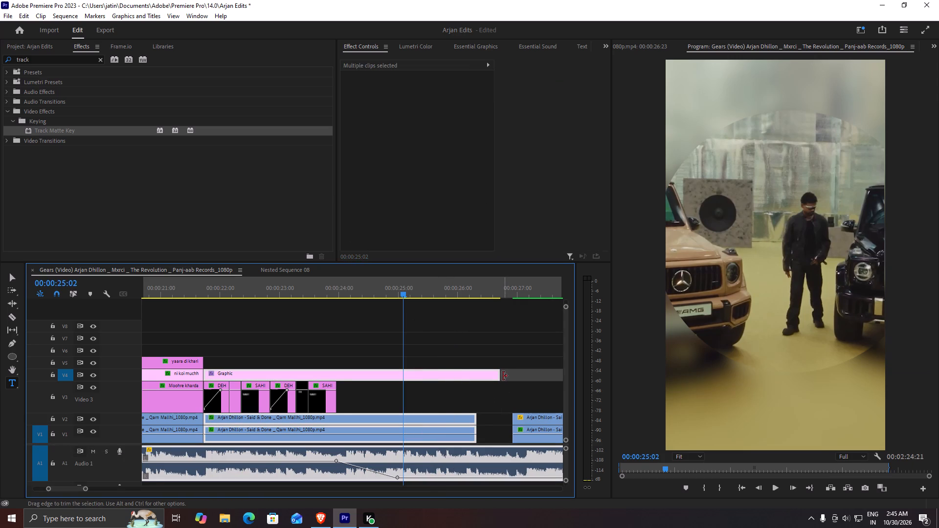
key("z")
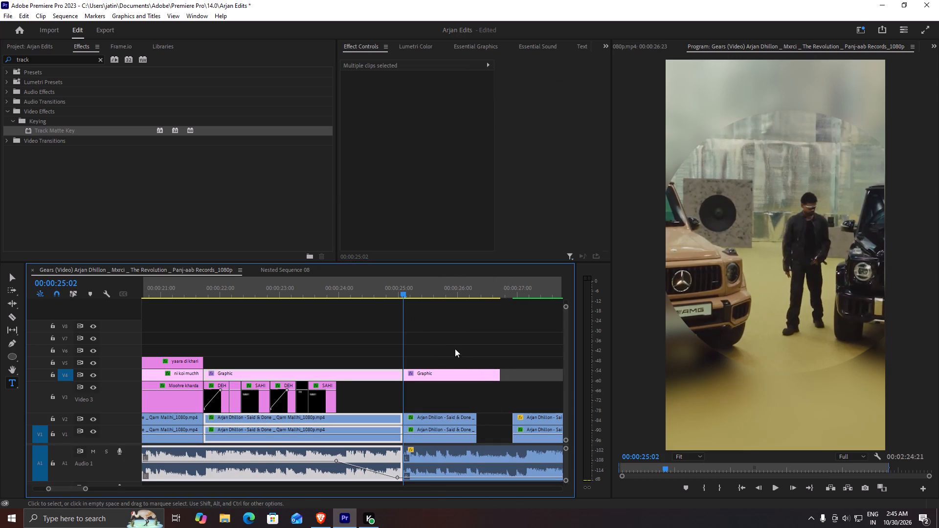
Shift the graphic, video and audio clips after 00:00:25:02 later in the sequence, starting them at 00:00:25:24.
left_click_drag(441, 346, 481, 465)
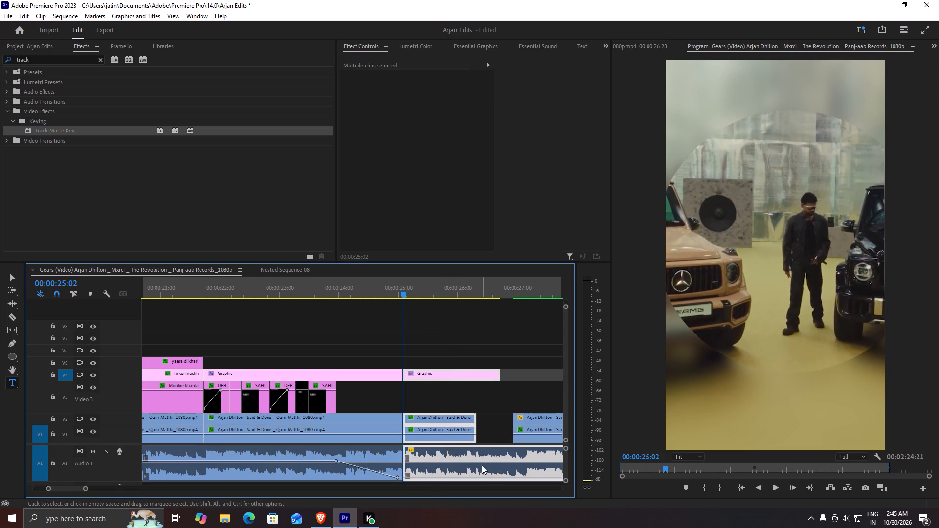
key("a")
left_click(447, 431)
left_click_drag(436, 434, 488, 427)
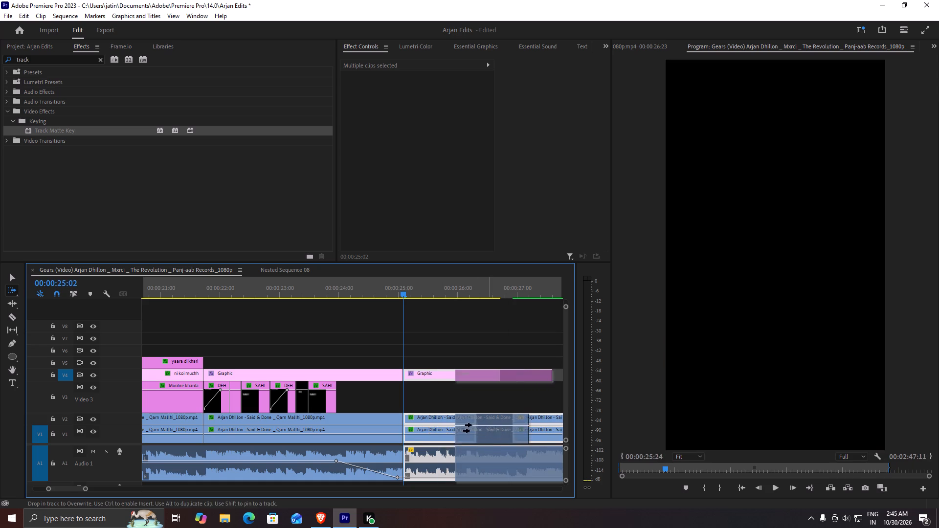
Play back the DEHK, TA and SAHI section up to the gap to judge its timing against the song.
left_click_drag(397, 293, 232, 291)
key("space")
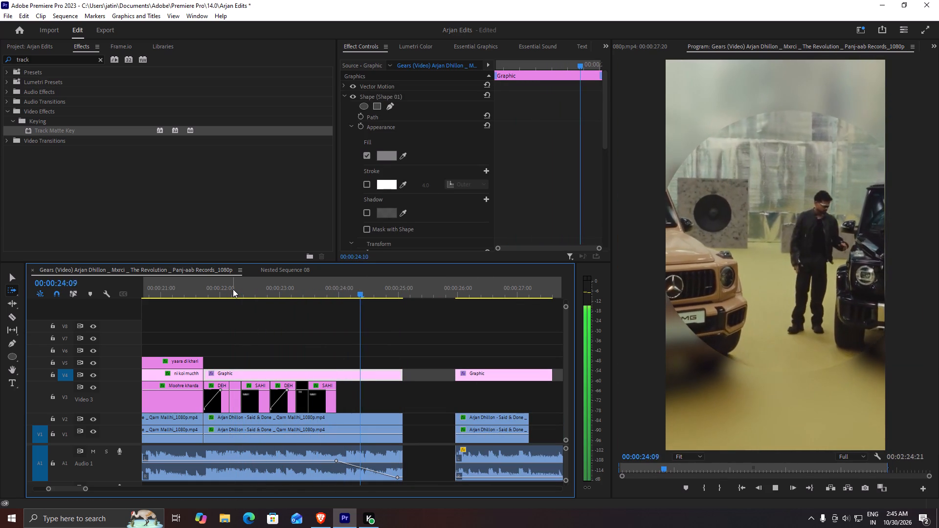
key("space")
left_click_drag(233, 292, 200, 293)
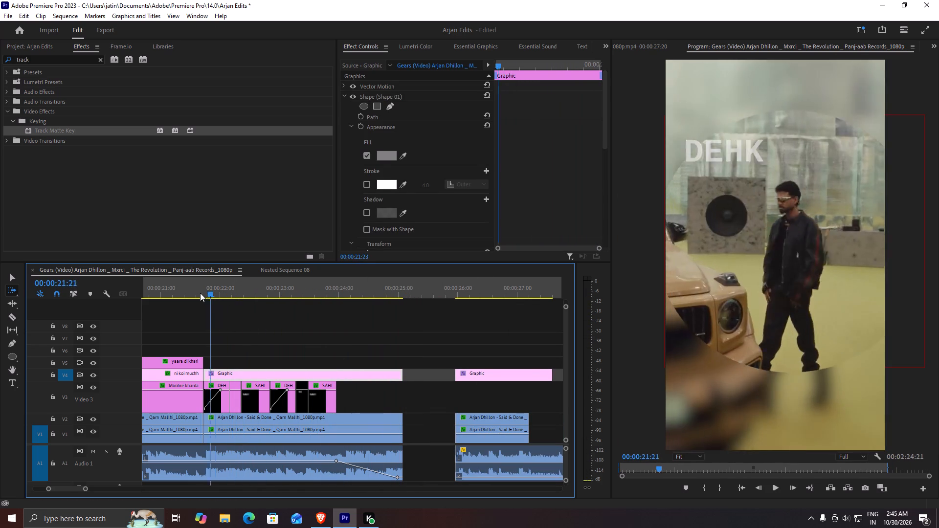
left_click_drag(200, 293, 192, 293)
key("space")
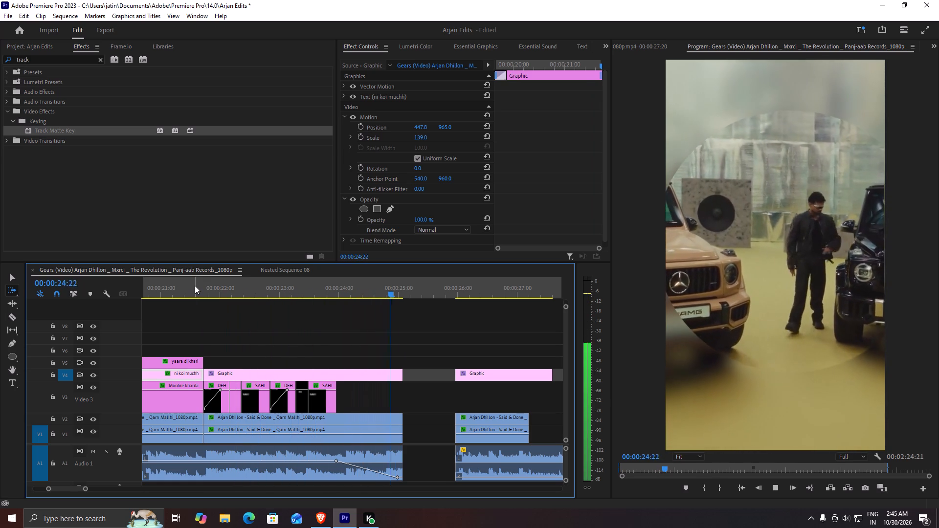
key("space")
left_click_drag(390, 286, 337, 291)
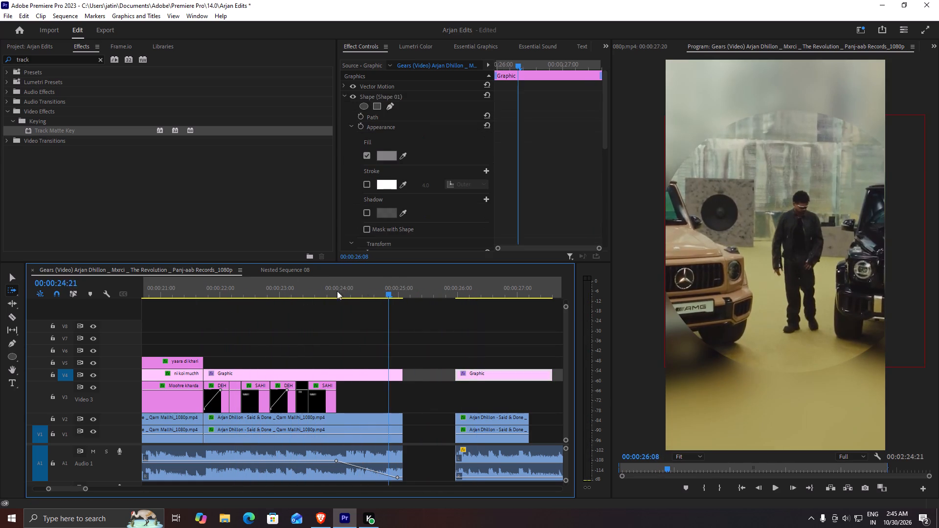
left_click_drag(337, 291, 215, 305)
key("space")
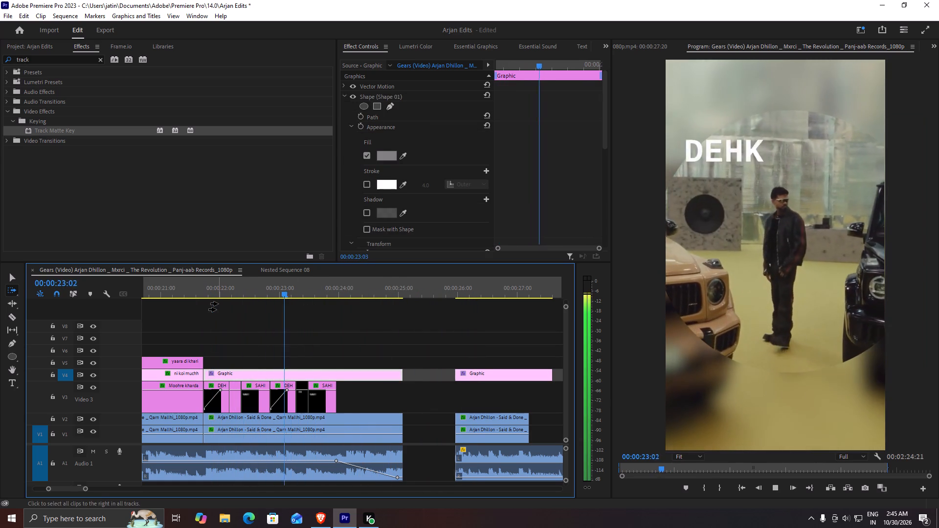
key("space")
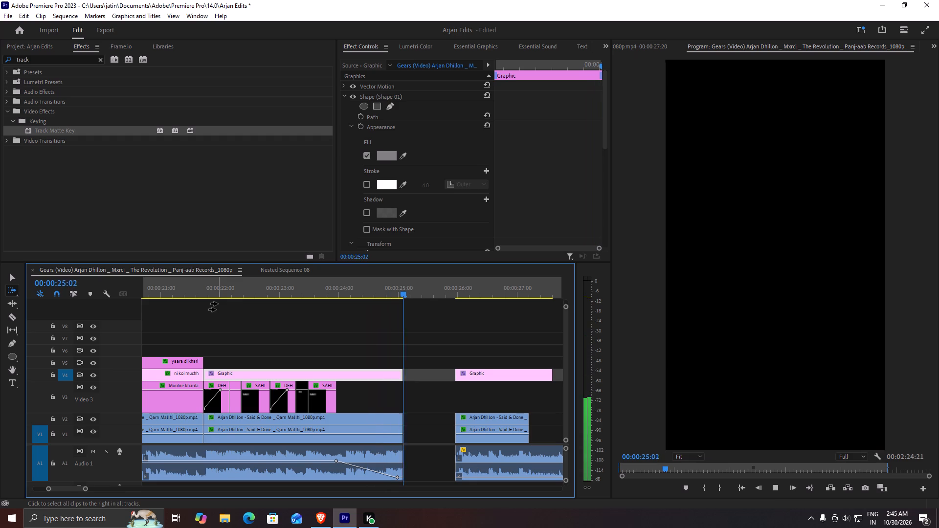
Play the sequence from the beginning through to the gap after the circle-masked clip.
scroll(251, 316, "down", 15, "alt")
left_click_drag(283, 286, 178, 295)
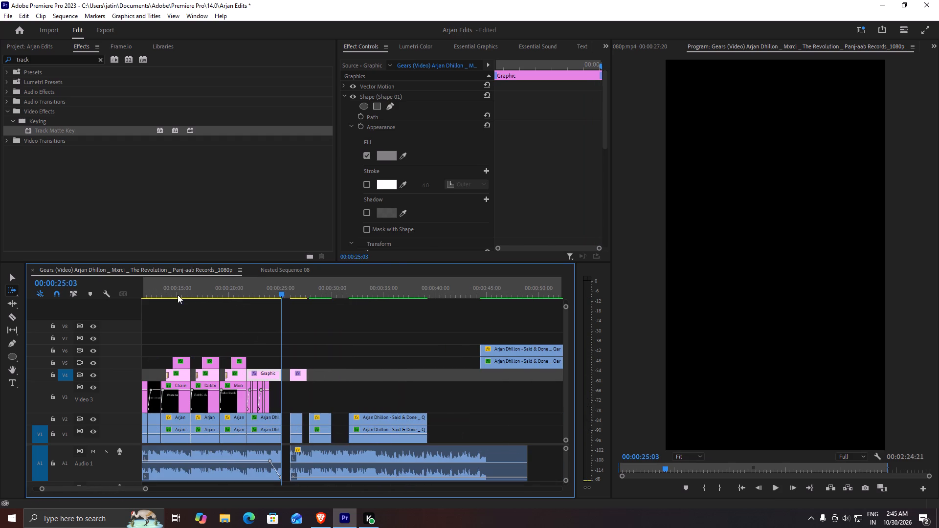
left_click_drag(178, 295, 53, 322)
left_click_drag(279, 293, 68, 318)
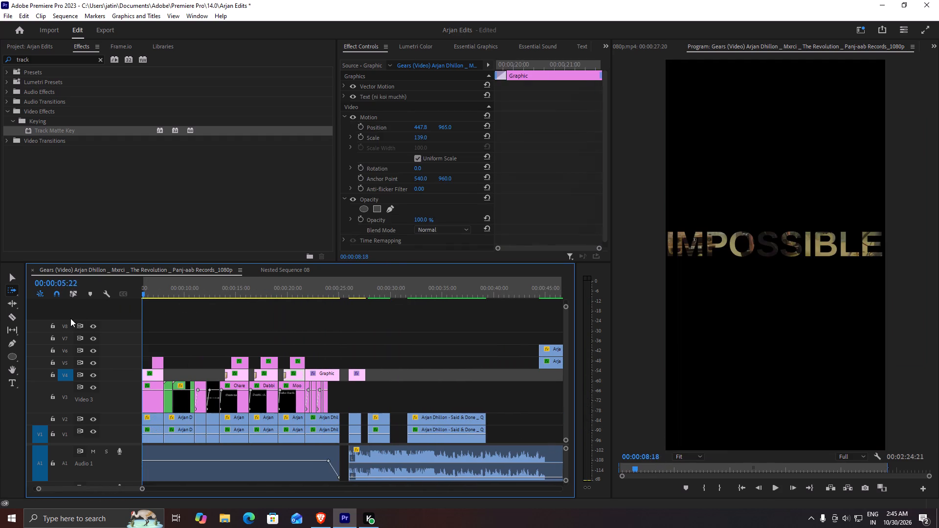
key("v")
left_click_drag(159, 292, 65, 294)
key("space")
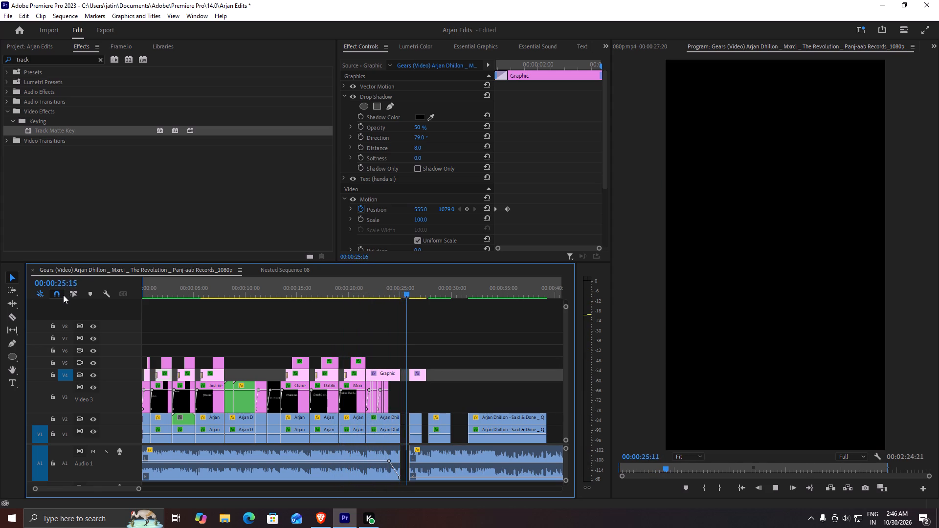
key("space")
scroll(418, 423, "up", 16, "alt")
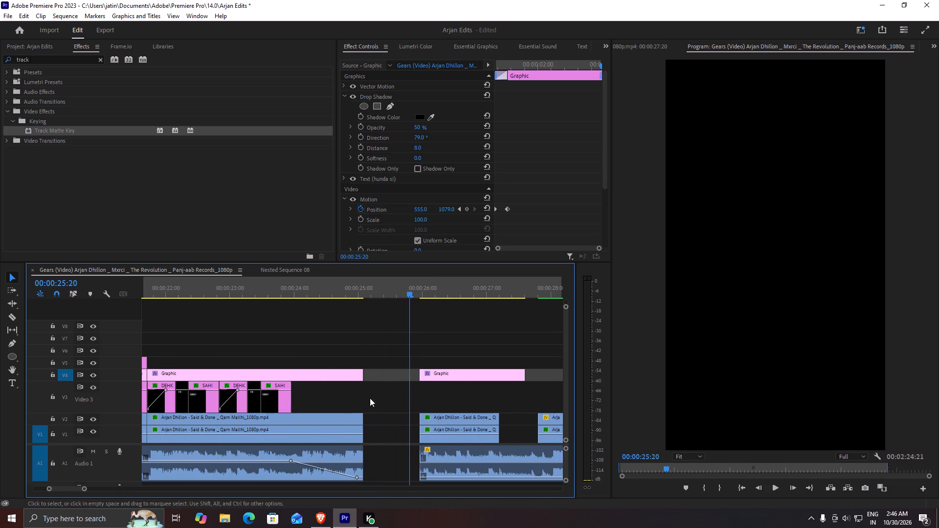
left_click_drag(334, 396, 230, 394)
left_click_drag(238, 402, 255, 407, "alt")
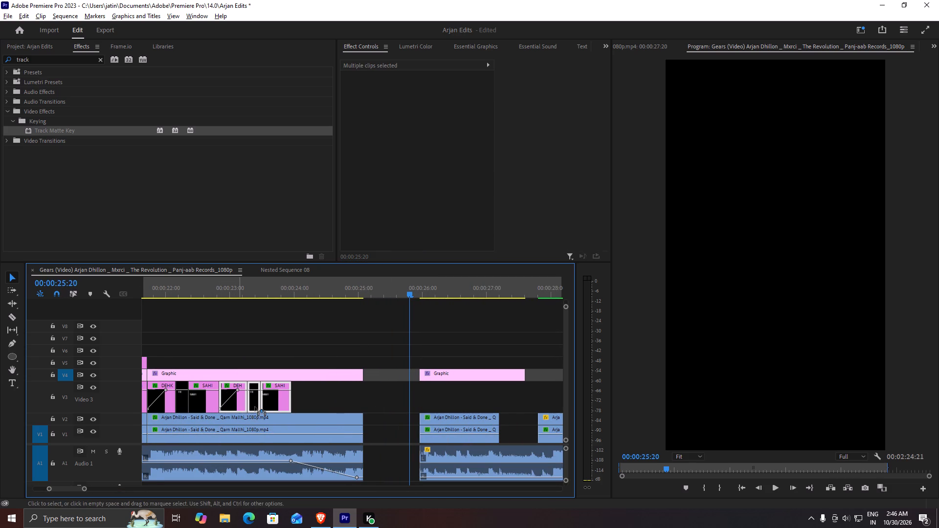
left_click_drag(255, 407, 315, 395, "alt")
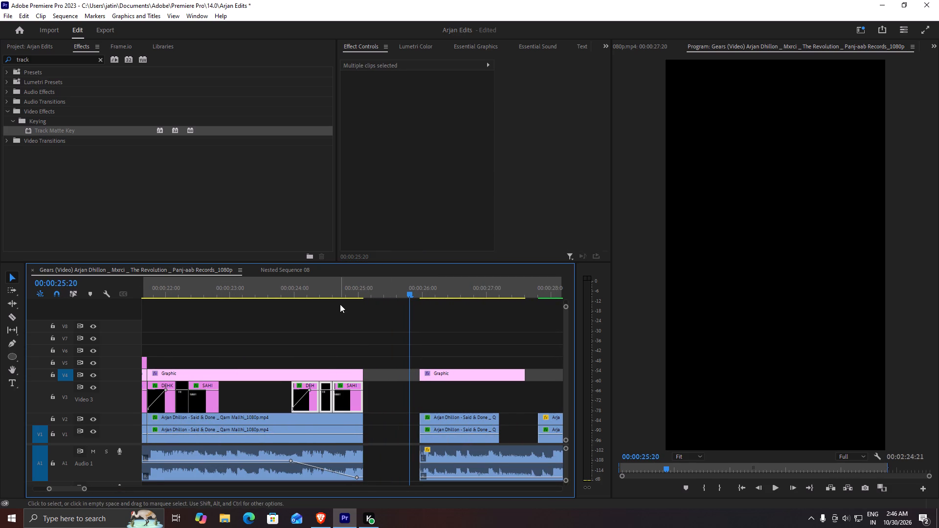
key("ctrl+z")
Duplicate the second DEHK, TA and SAHI set directly after itself on V3, starting at 00:00:23:24, and play it back.
left_click_drag(325, 402, 232, 390)
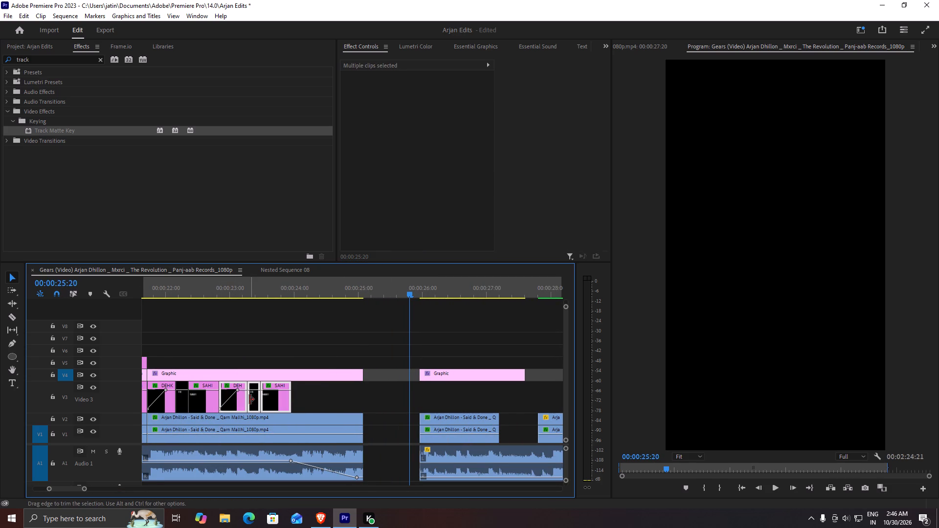
left_click_drag(241, 404, 311, 399, "alt")
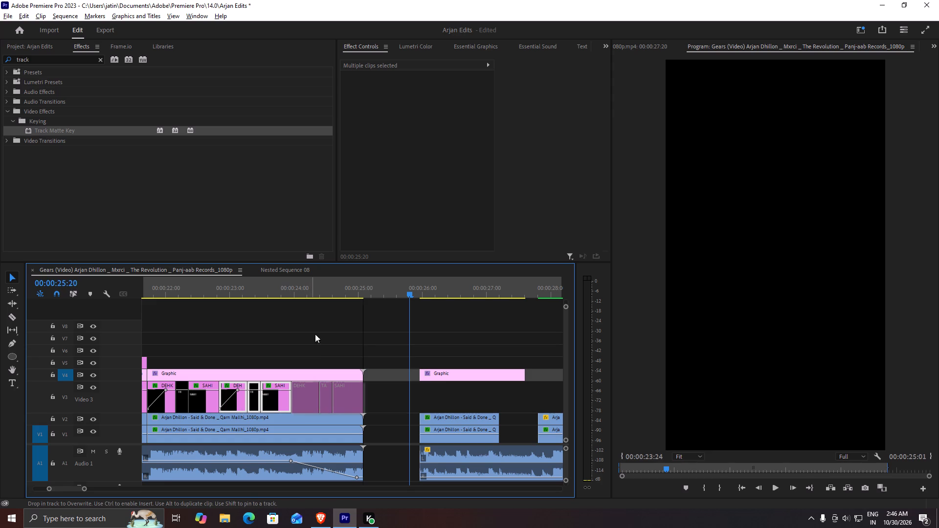
left_click_drag(310, 291, 263, 287)
key("space")
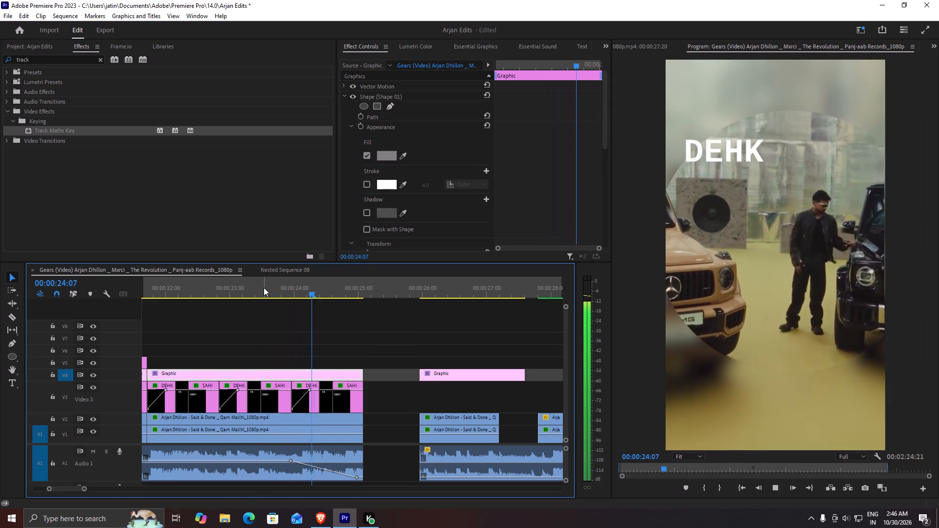
key("space")
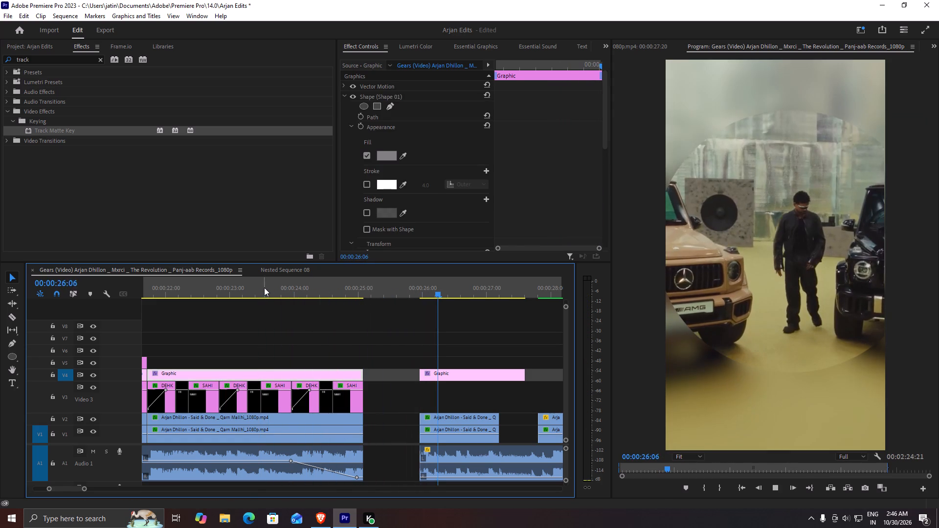
Save the project.
key("ctrl+s")
Play back the earlier lyric sections from near the start to check the timing of the "Jina ne" lines.
scroll(312, 320, "down", 11)
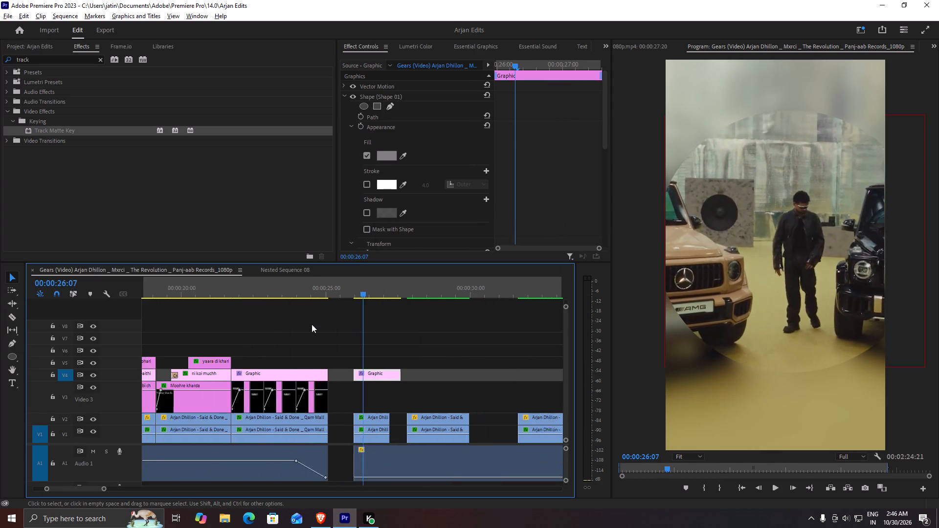
scroll(312, 324, "down", 1)
left_click_drag(324, 283, 80, 309)
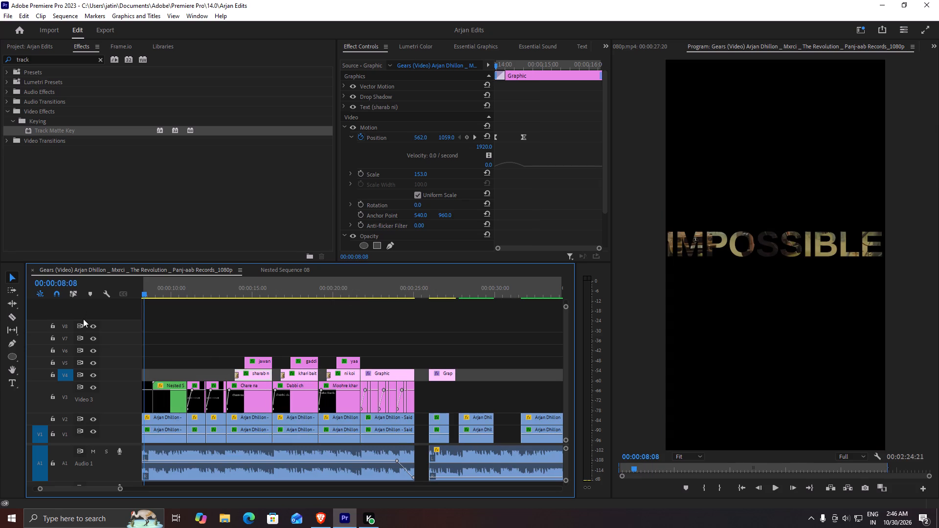
scroll(136, 330, "down", 5, "alt")
scroll(187, 332, "down", 5)
left_click_drag(167, 283, 114, 303)
key("space")
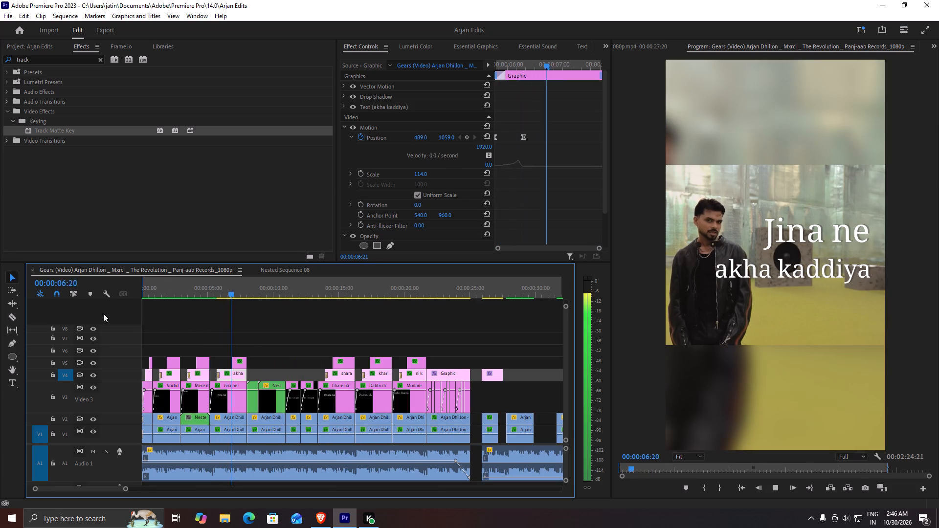
key("space")
Extend the start of the "pavati niwe ni" clip on V5 back to about 00:00:06:16 and check it in playback.
scroll(187, 356, "up", 11, "alt")
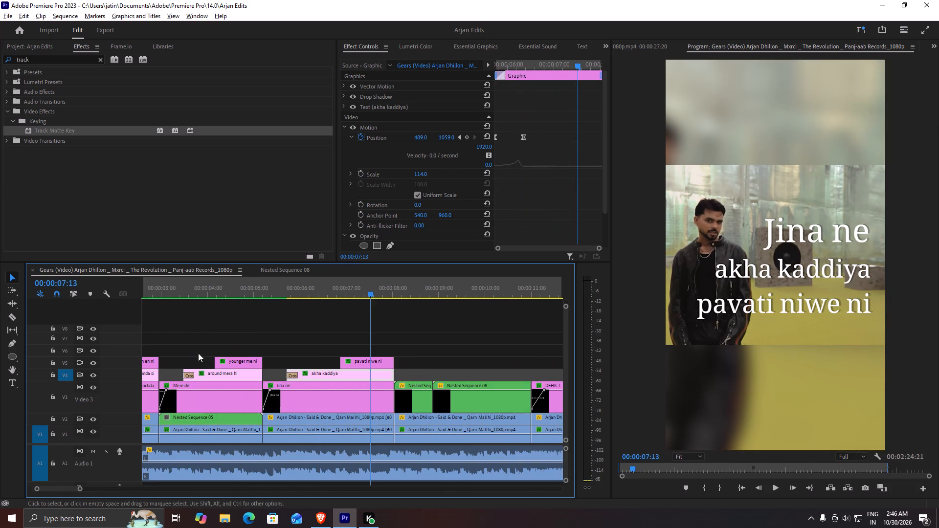
left_click_drag(365, 295, 311, 296)
key("space")
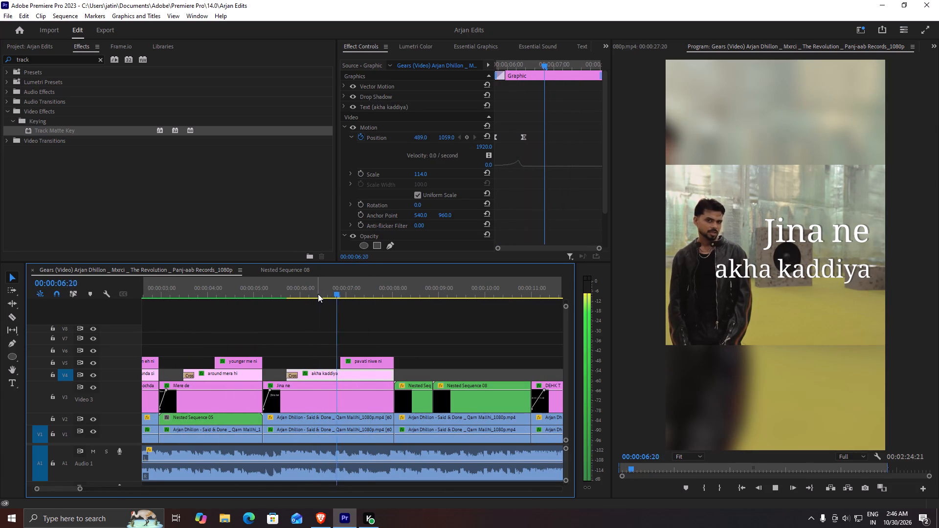
key("space")
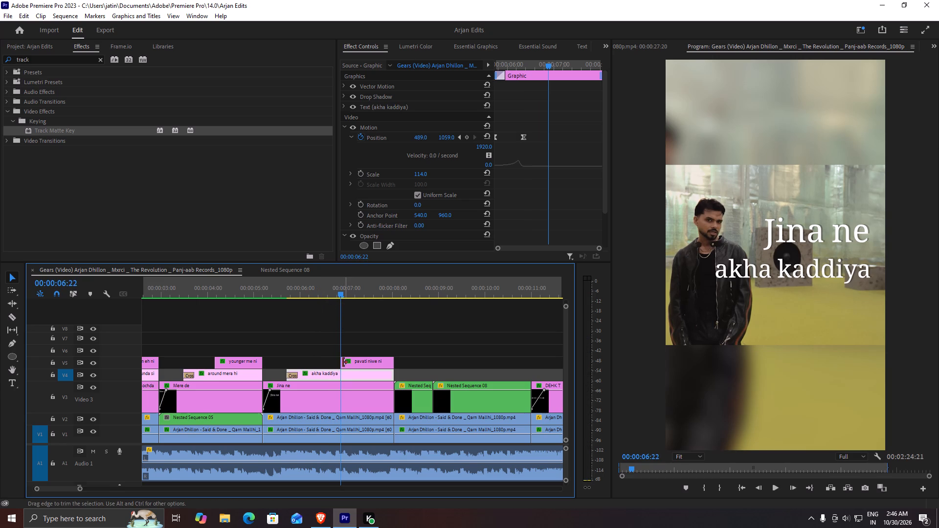
left_click_drag(340, 362, 329, 365)
left_click_drag(342, 287, 303, 291)
key("space")
key("space")
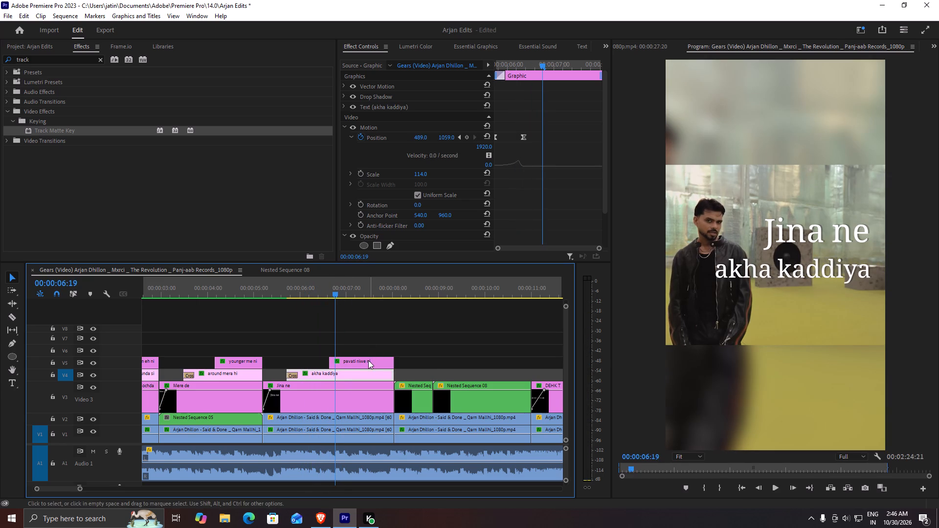
Move both Position keyframes of the "pavati niwe ni" clip earlier so the first sits at the clip's start, and play back.
left_click(368, 360)
left_click_drag(505, 190, 522, 197)
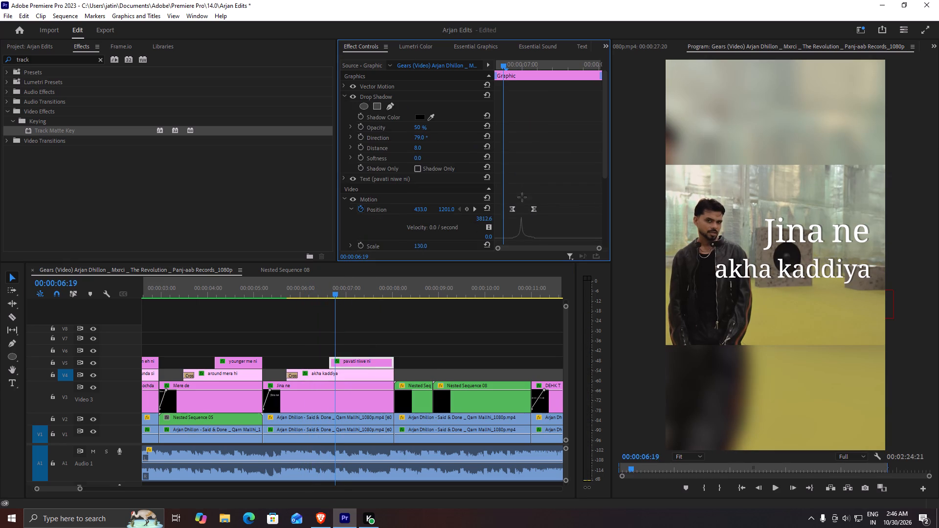
left_click_drag(522, 197, 549, 211)
left_click_drag(514, 208, 485, 211)
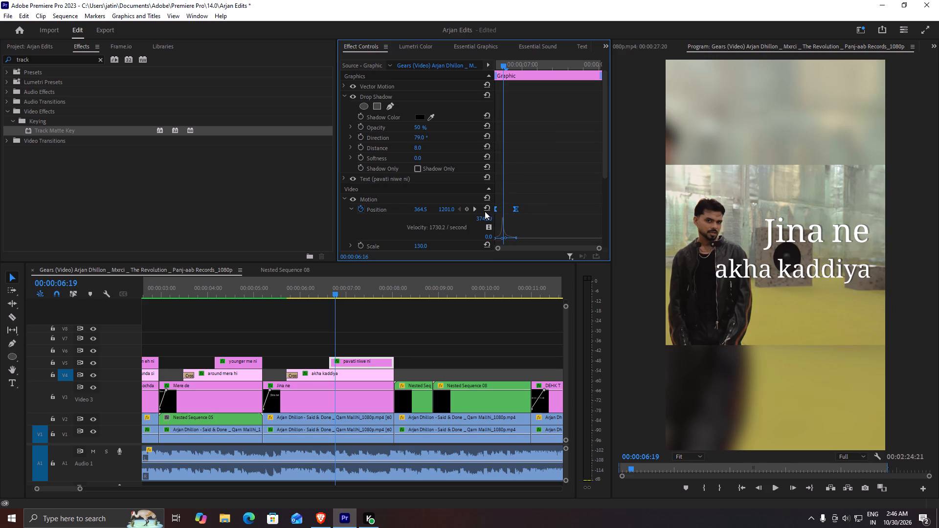
left_click_drag(485, 211, 484, 211)
left_click_drag(326, 291, 291, 291)
key("space")
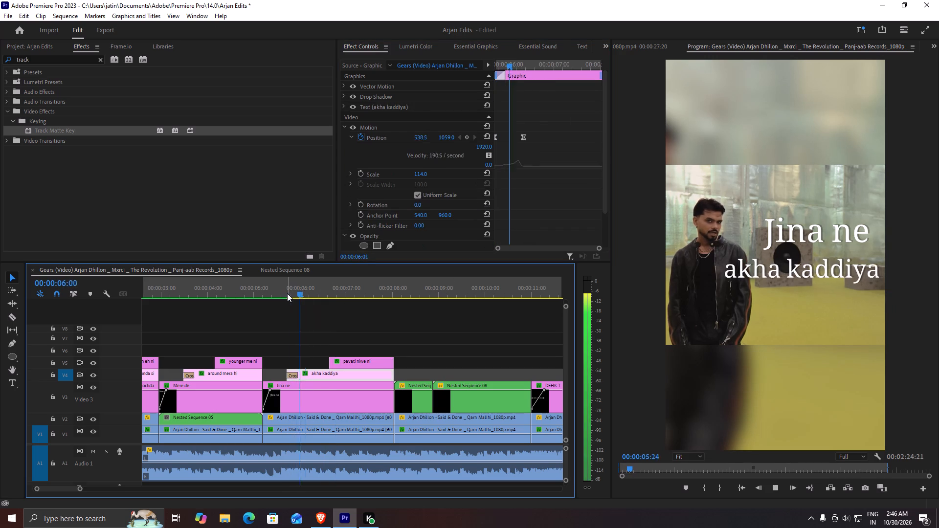
key("space")
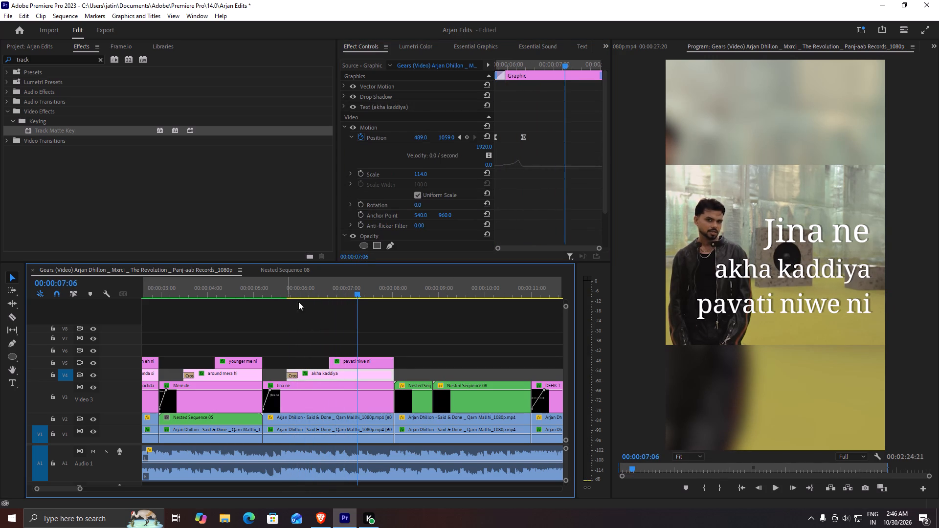
Move both Opacity keyframes of the "pavati niwe ni" clip back to begin at the clip's start, and play back.
left_click(348, 362)
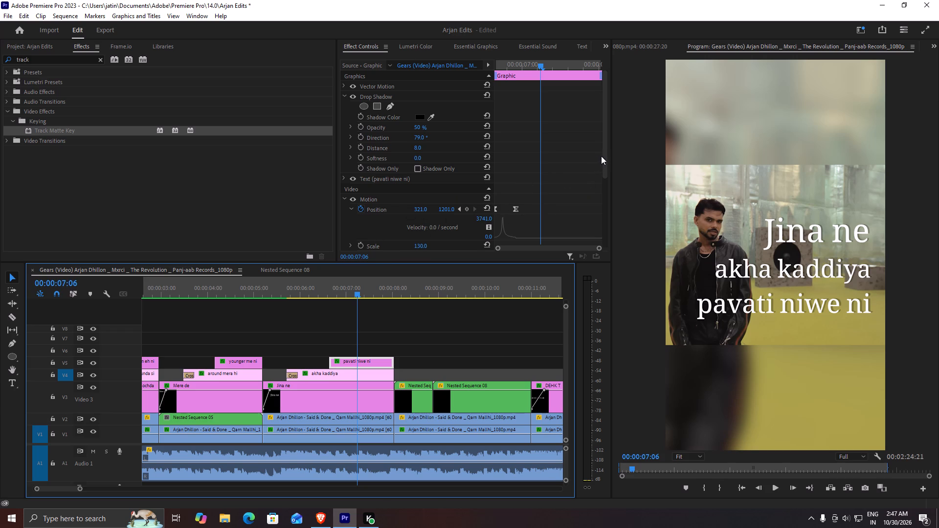
left_click_drag(604, 156, 604, 229)
left_click_drag(562, 236, 505, 193)
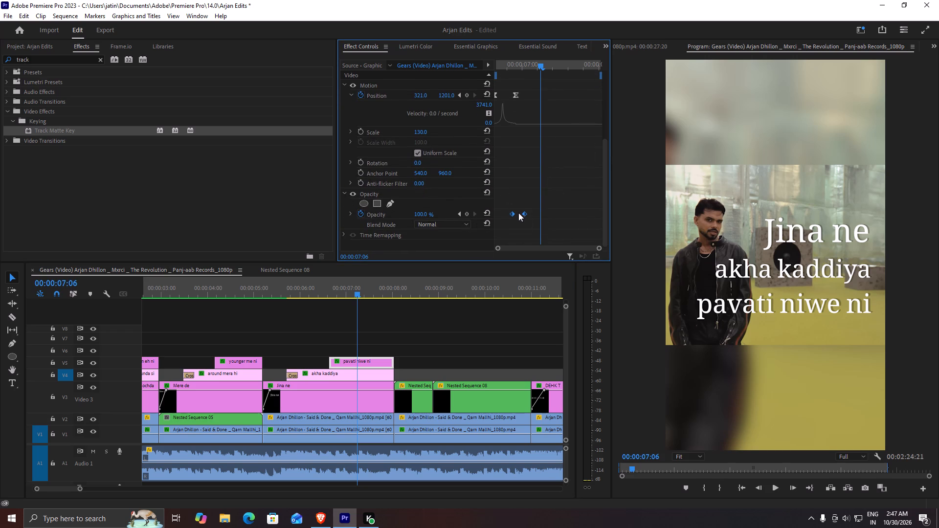
left_click_drag(512, 215, 453, 213)
left_click_drag(352, 290, 293, 290)
key("space")
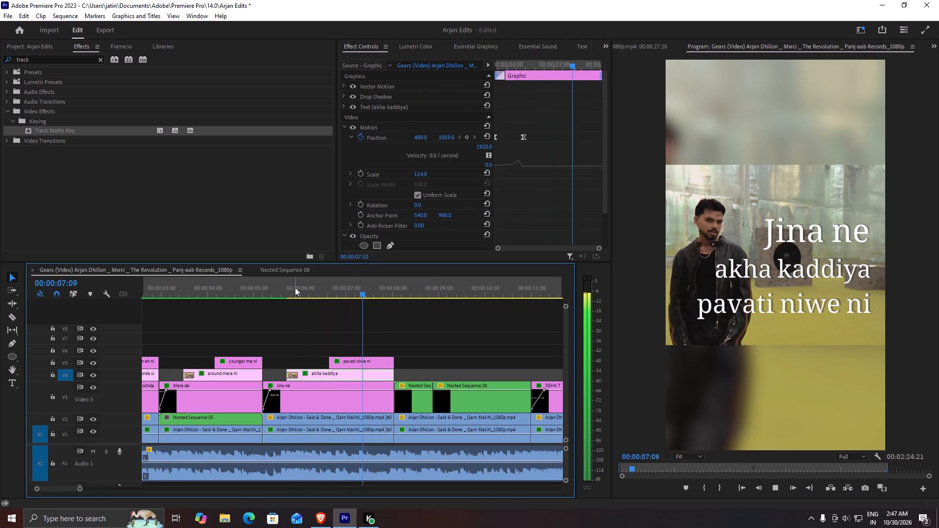
key("space")
Examine the keyframes of the "younger me ni" and "jawaniya" clips, and play back the "Chare na" section into the "Dabbi ch" lines.
left_click(232, 363)
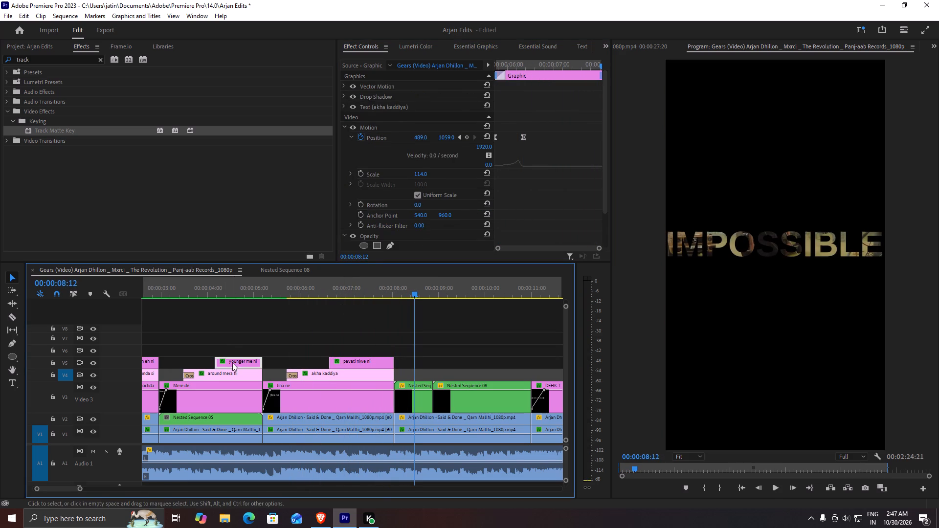
scroll(542, 142, "down", 14)
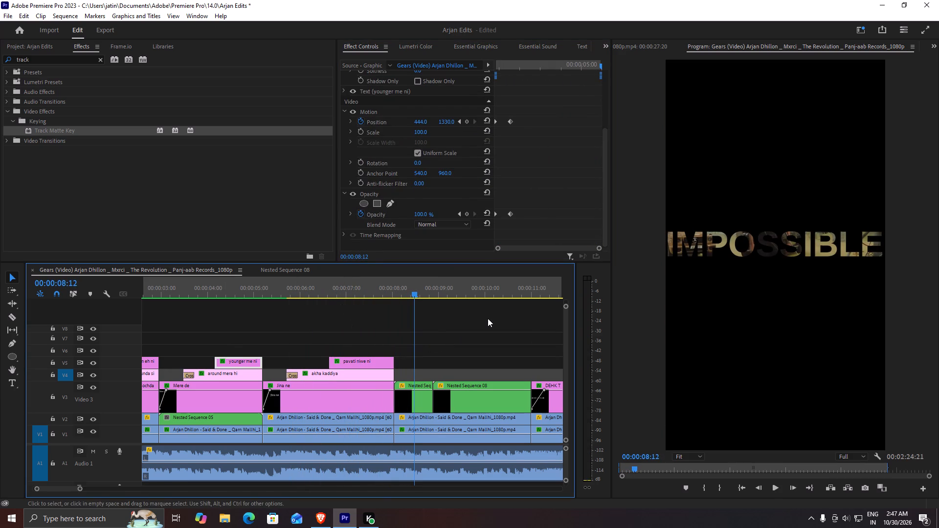
scroll(482, 319, "down", 7, "alt")
key("space")
left_click(406, 299)
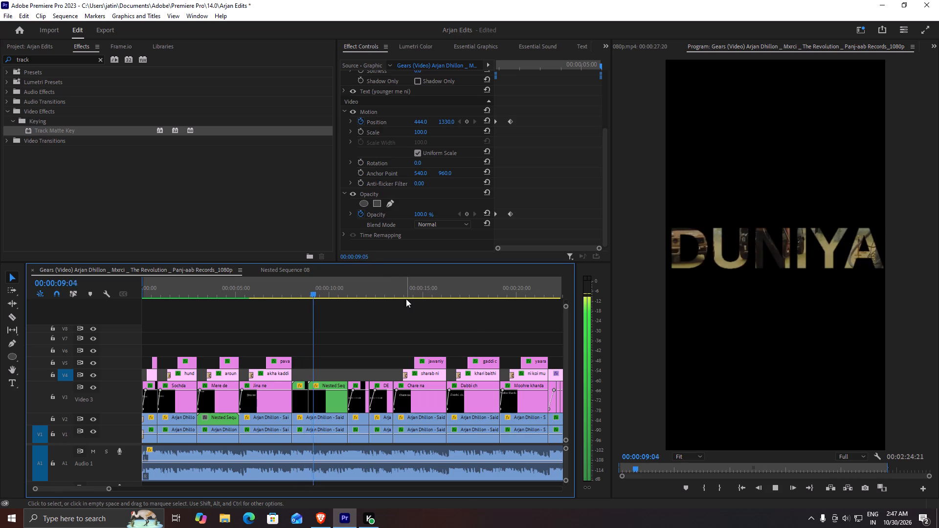
left_click_drag(412, 292, 420, 293)
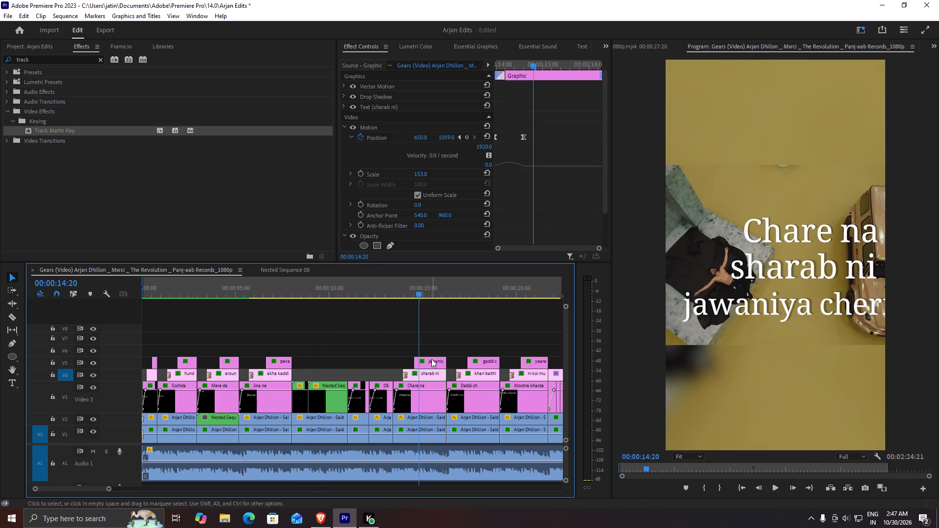
left_click(431, 359)
scroll(533, 151, "down", 19)
key("space")
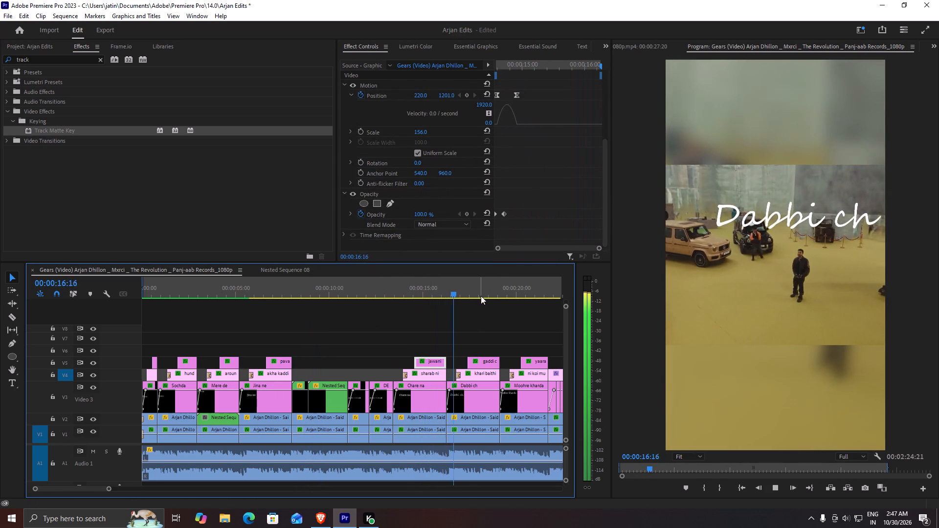
key("space")
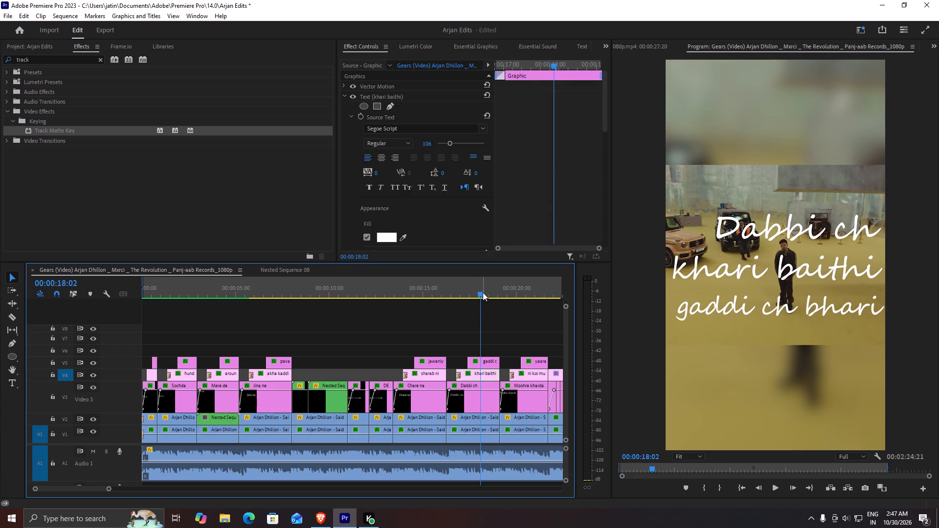
Move the second Position keyframe of the "khari baithi" clip on V4 later to about 00:00:17:13, and play back the section.
left_click_drag(483, 292, 459, 293)
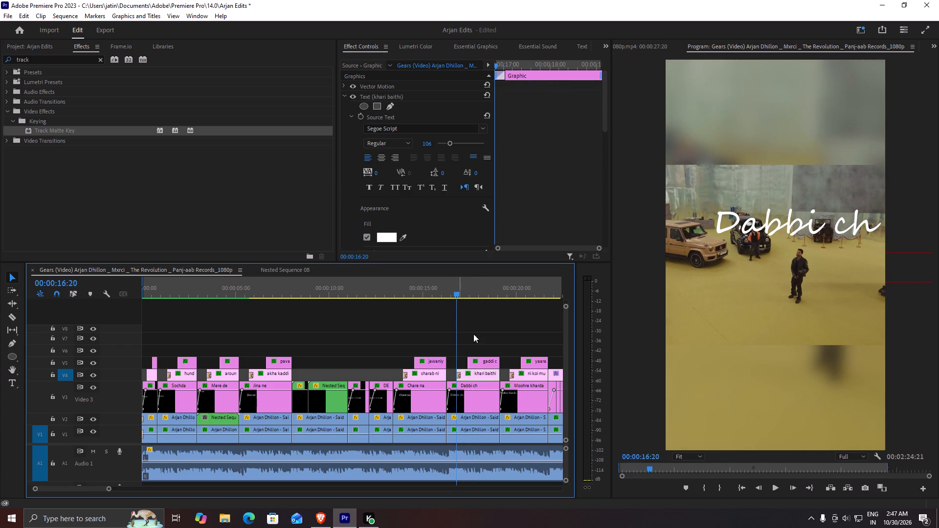
left_click(477, 369)
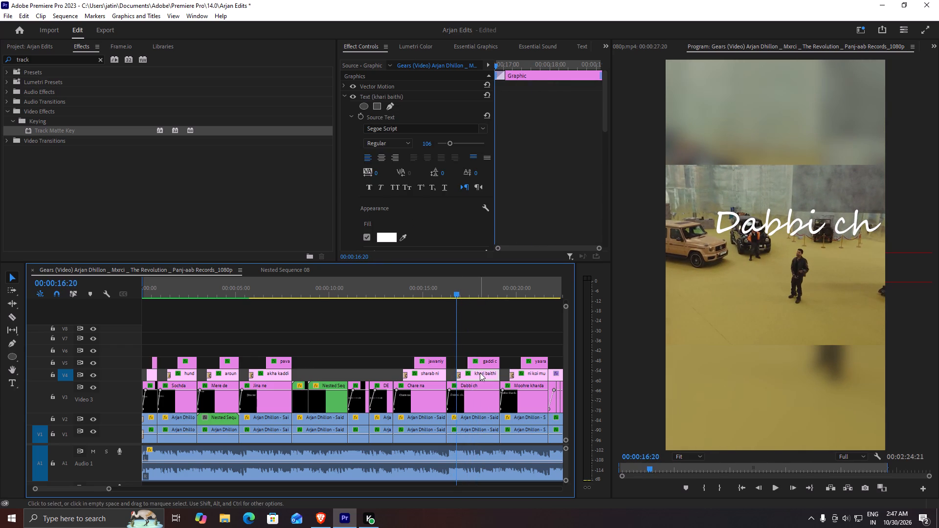
left_click(480, 373)
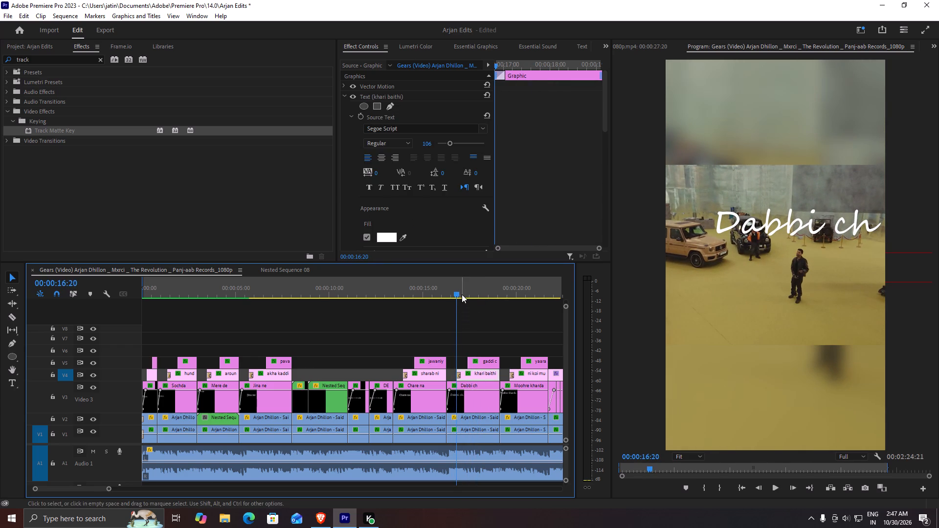
left_click(457, 292)
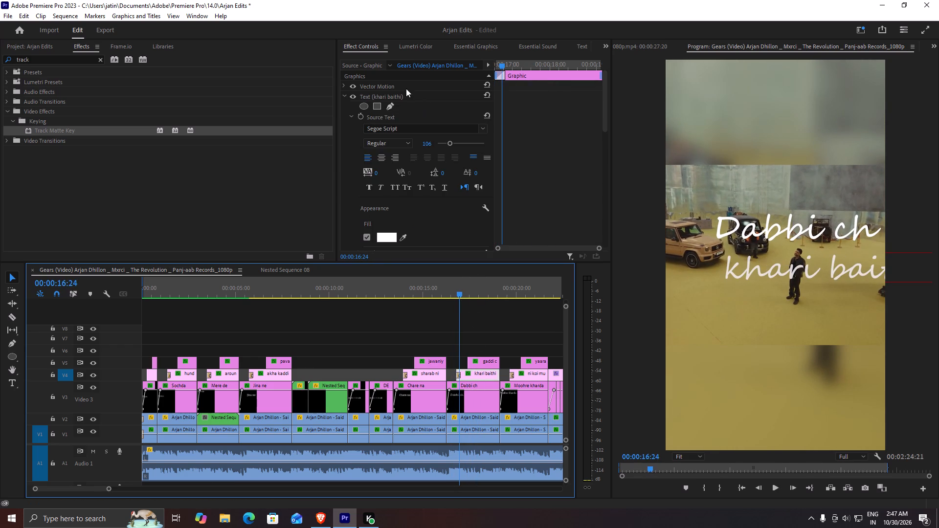
scroll(530, 124, "down", 14)
left_click(474, 325)
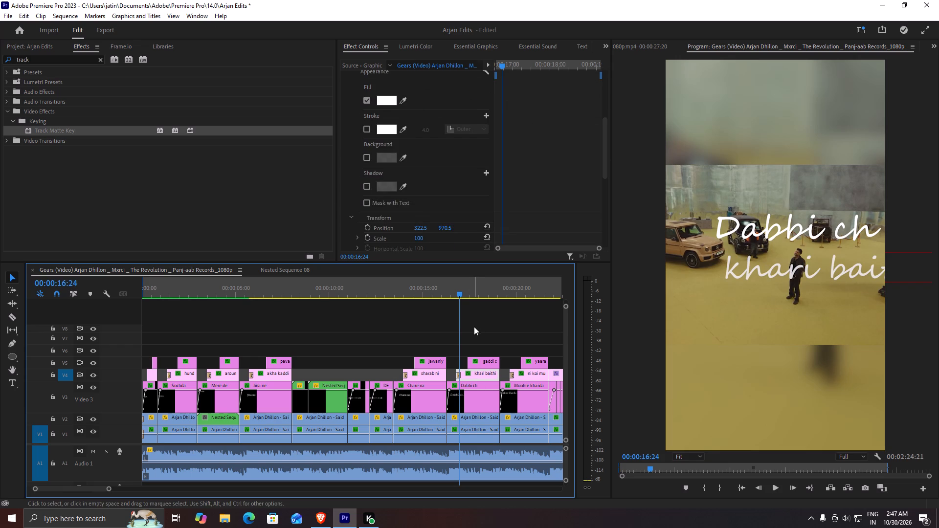
left_click(473, 375)
scroll(514, 153, "up", 7)
left_click(342, 91)
left_click(343, 94)
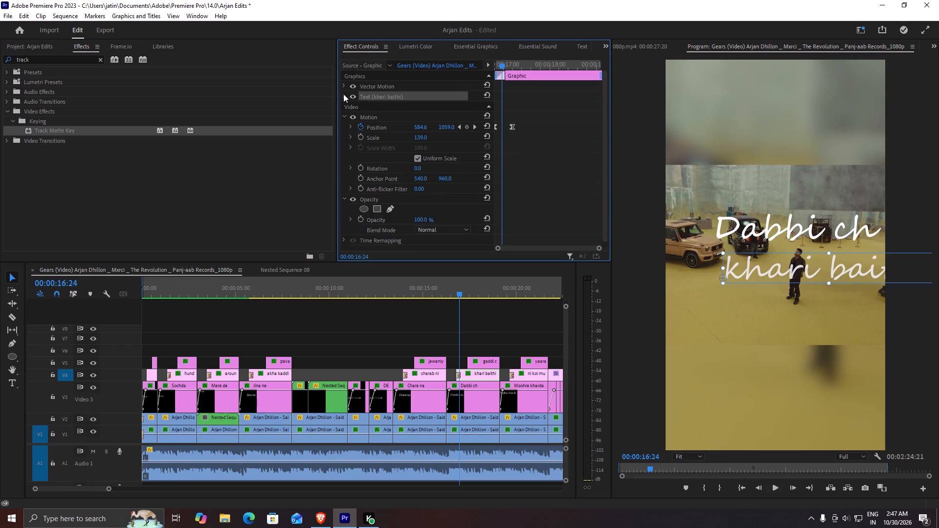
scroll(561, 136, "down", 12)
scroll(565, 177, "up", 6)
left_click_drag(546, 131, 465, 124)
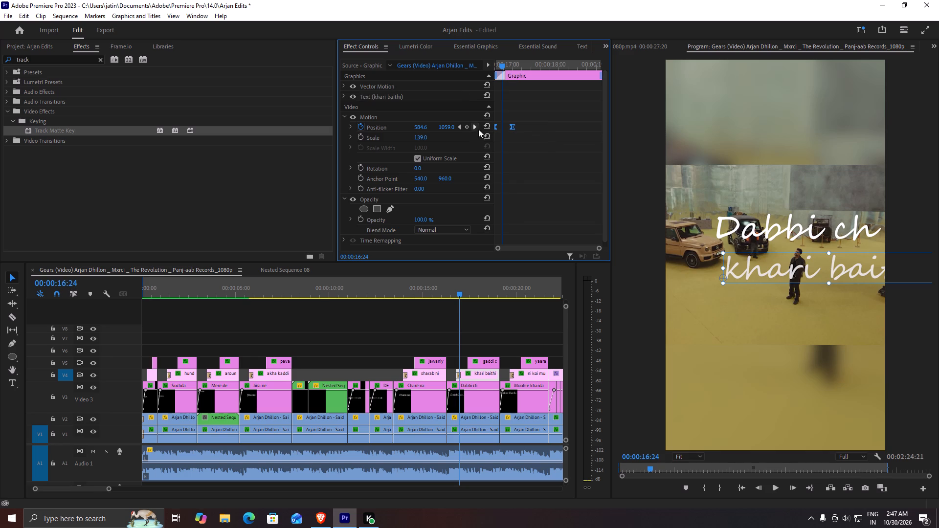
key("space")
key("space")
left_click_drag(510, 109, 521, 131)
left_click_drag(513, 126, 527, 126)
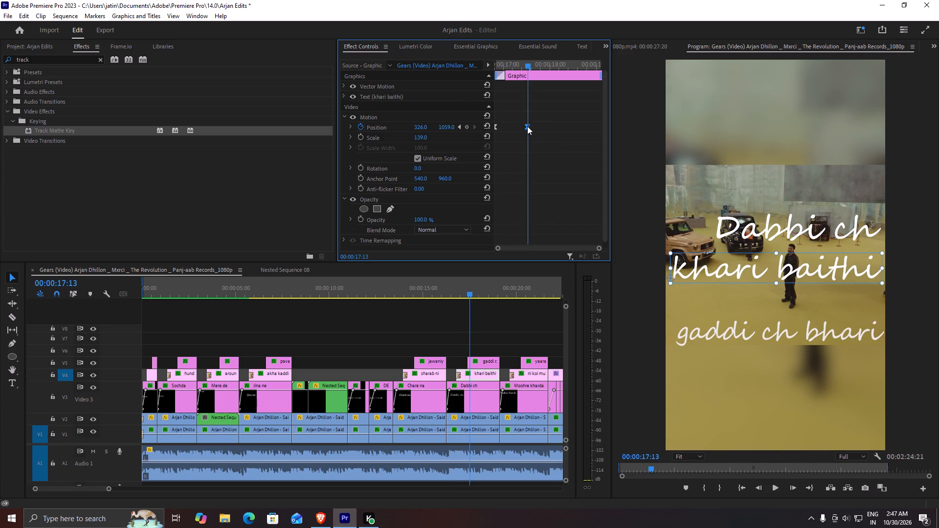
left_click_drag(527, 126, 528, 126)
left_click_drag(459, 295, 410, 293)
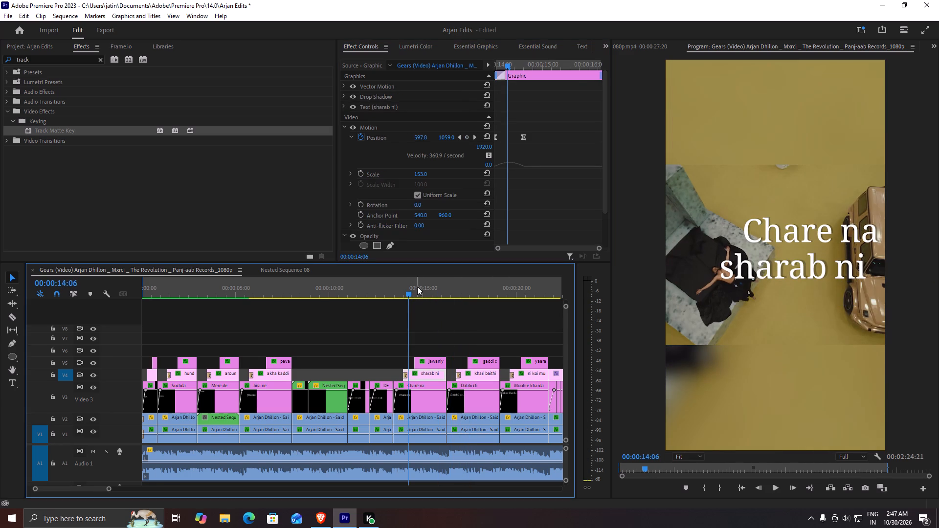
key("space")
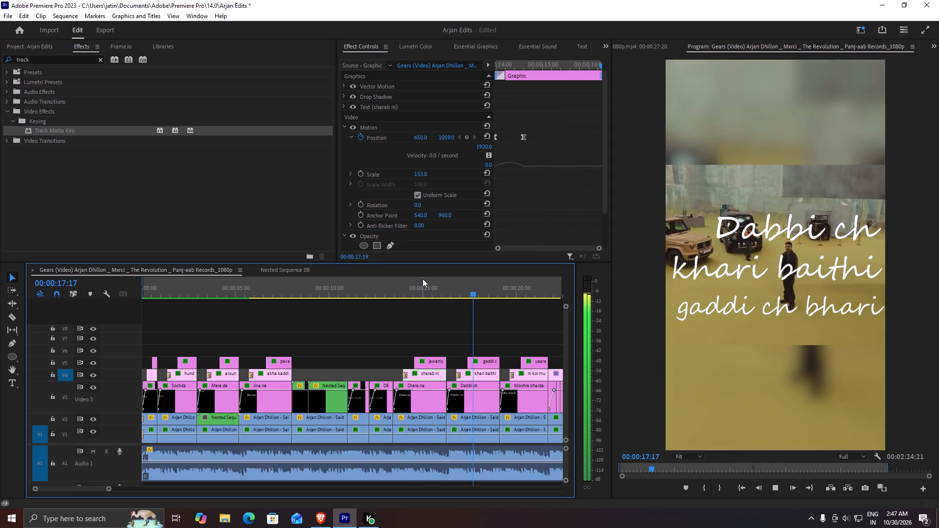
key("space")
Move the second Position keyframe of the "gaddi ch bhari" clip on V5 later to about 00:00:17:23, and play back through the SAHI section.
left_click(485, 363)
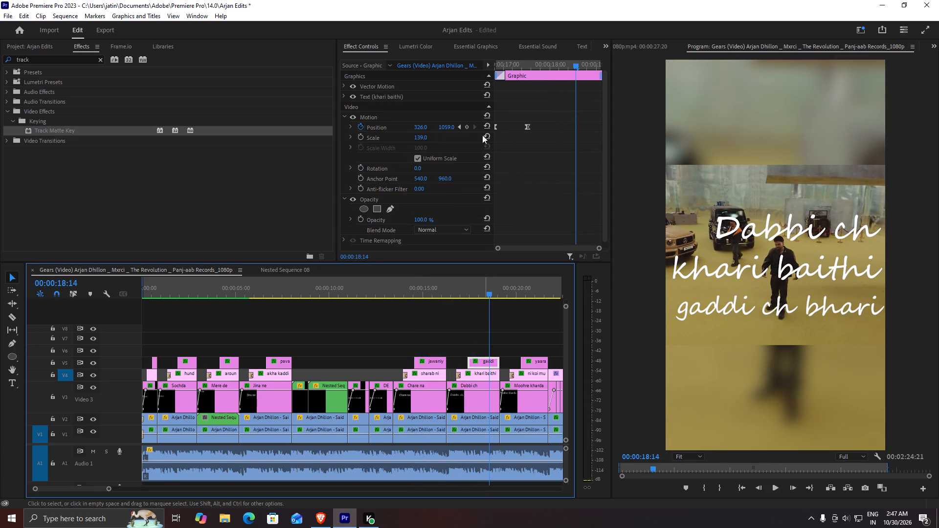
left_click_drag(538, 161, 512, 117)
left_click_drag(513, 125, 528, 125)
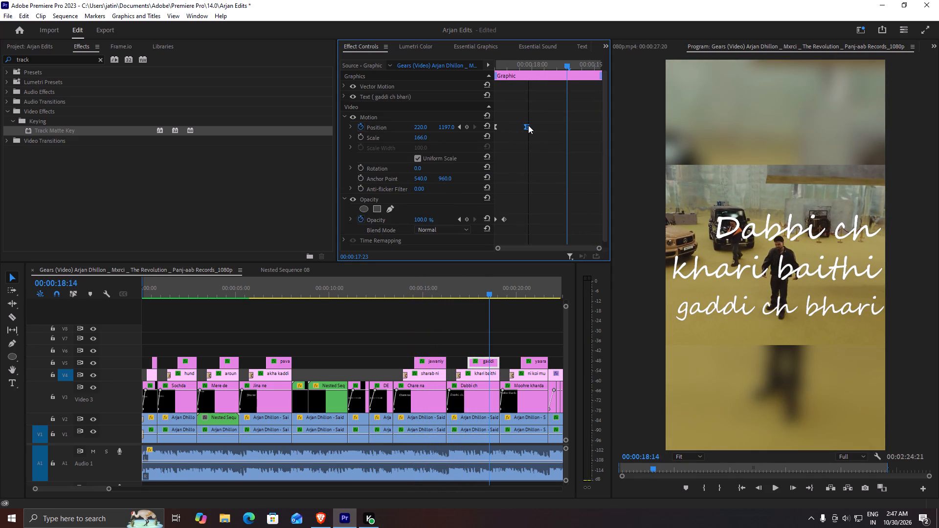
left_click_drag(528, 125, 526, 126)
left_click_drag(489, 295, 442, 293)
key("space")
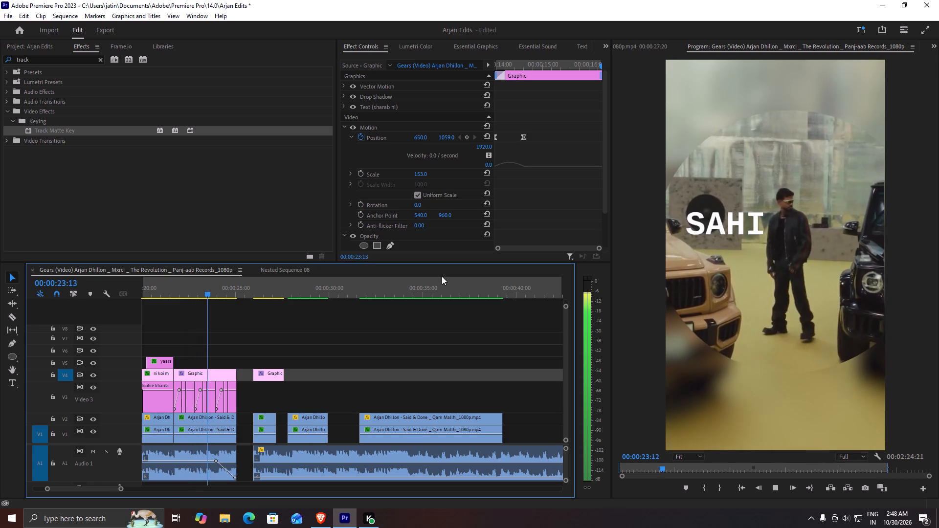
key("space")
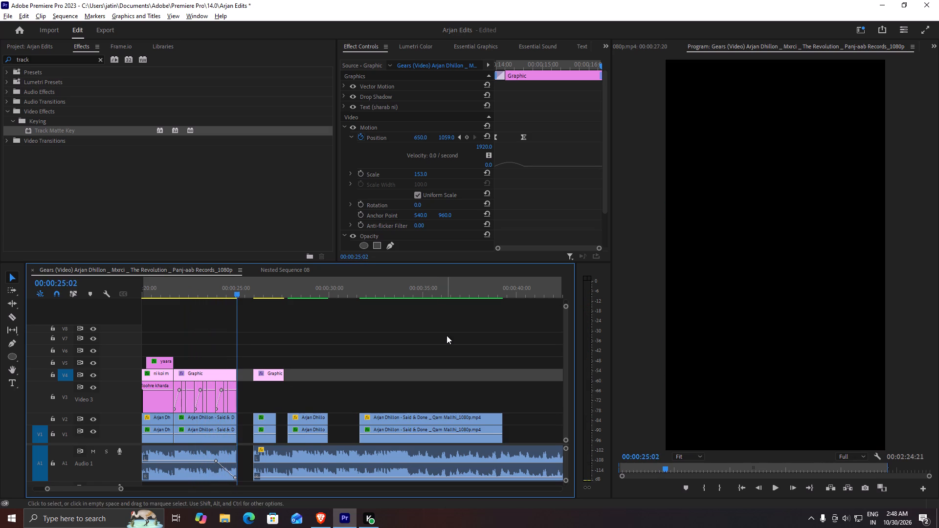
Cut all leftover video, graphic and audio clips that lie after the finished edit's end at 00:00:25:02.
scroll(405, 344, "down", 7, "alt")
scroll(311, 354, "down", 4, "alt")
left_click_drag(268, 293, 22, 318)
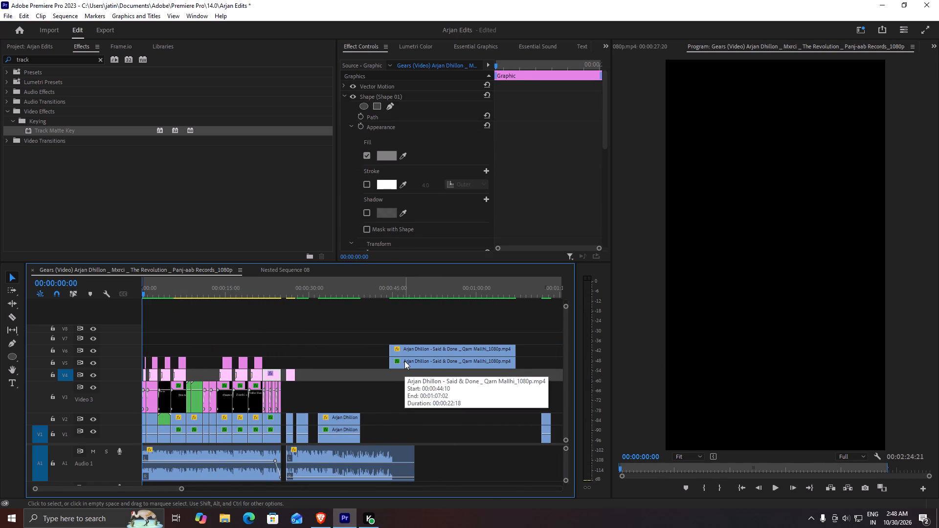
scroll(404, 361, "down", 14, "alt")
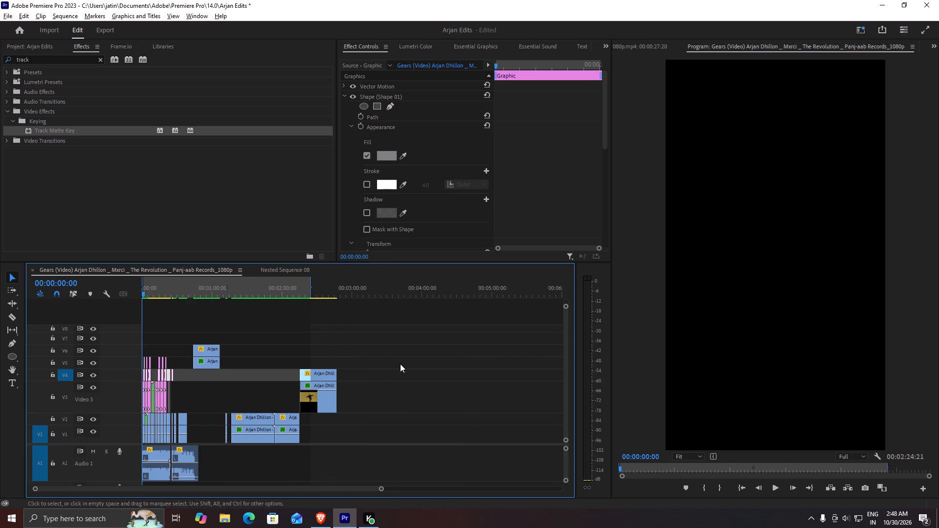
scroll(164, 351, "up", 8, "alt")
left_click_drag(185, 332, 196, 418)
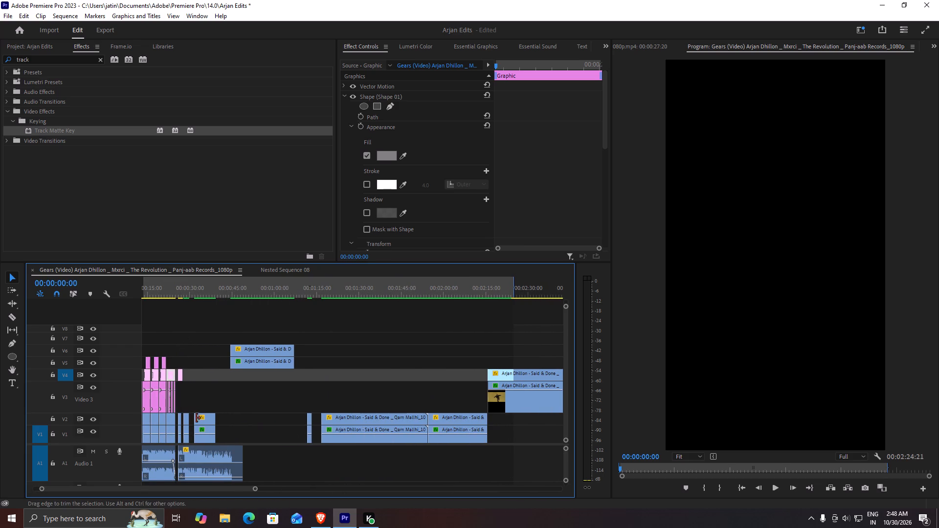
left_click_drag(196, 418, 196, 421)
left_click_drag(177, 335, 230, 462)
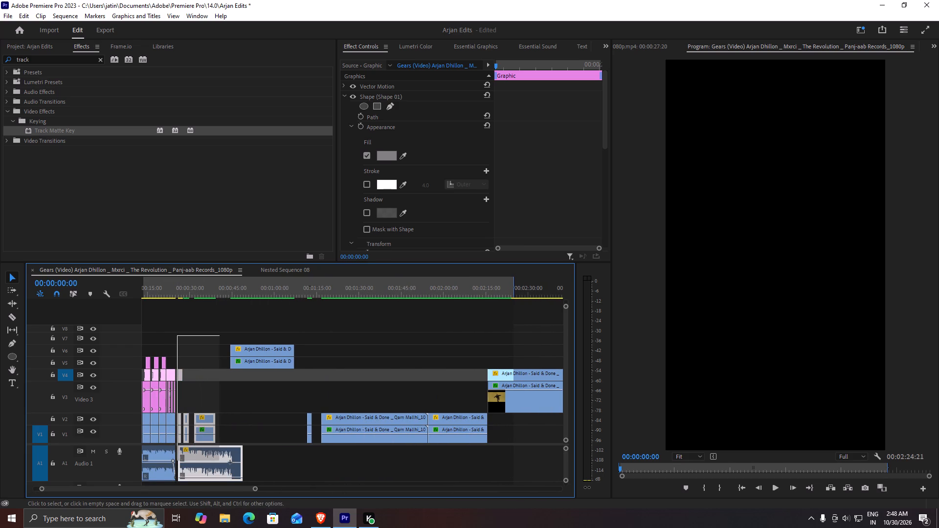
left_click_drag(230, 462, 552, 459)
key("x")
Mark the In point at the start of the sequence and the Out point at its last frame, 00:00:25:02.
scroll(458, 420, "down", 5, "alt")
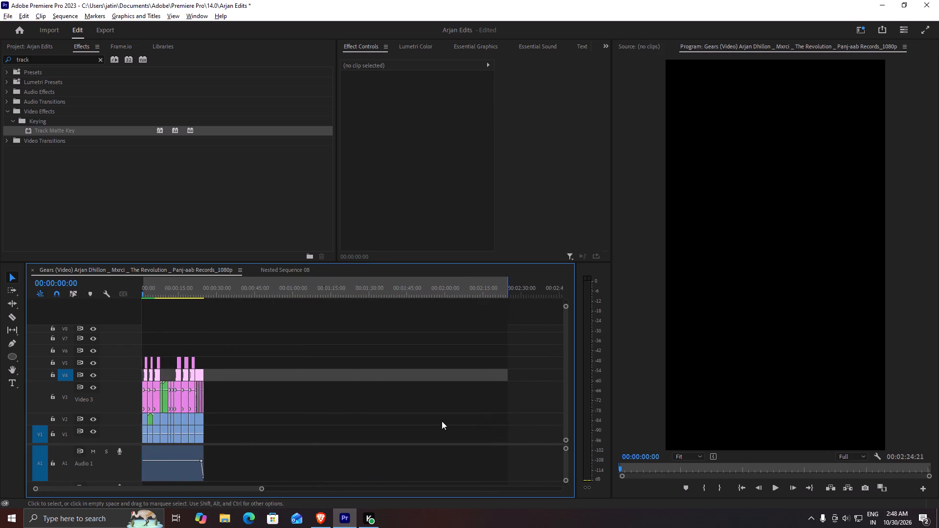
scroll(442, 421, "down", 2, "alt")
scroll(289, 386, "down", 3, "alt")
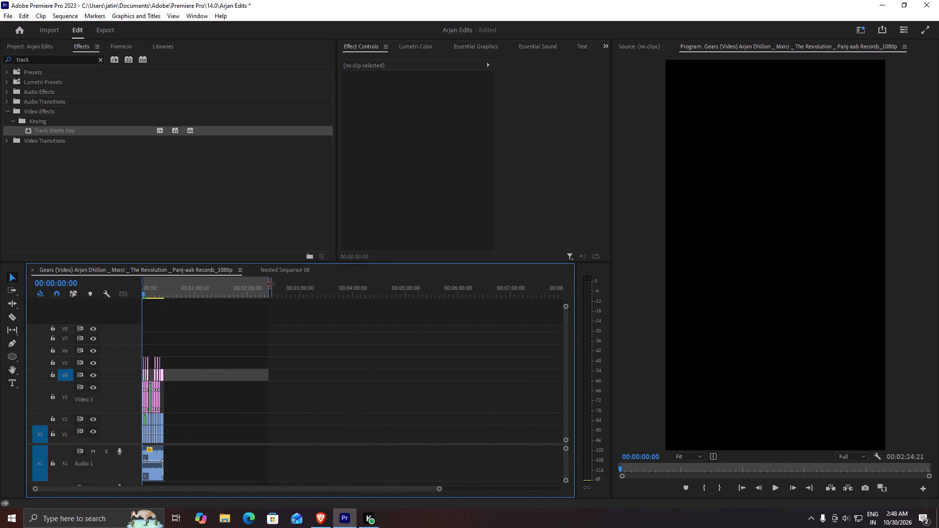
left_click(269, 284)
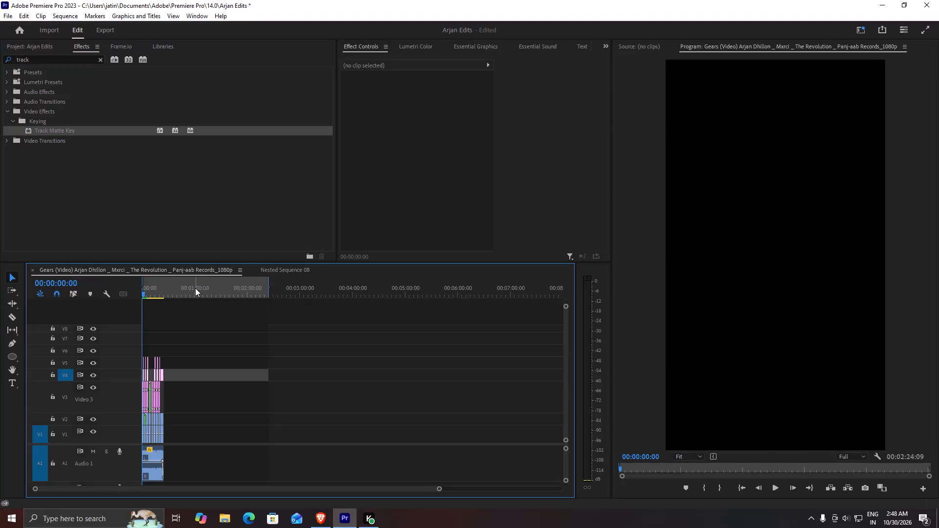
key("Home")
key("Home")
key("Home")
key("i")
key("End")
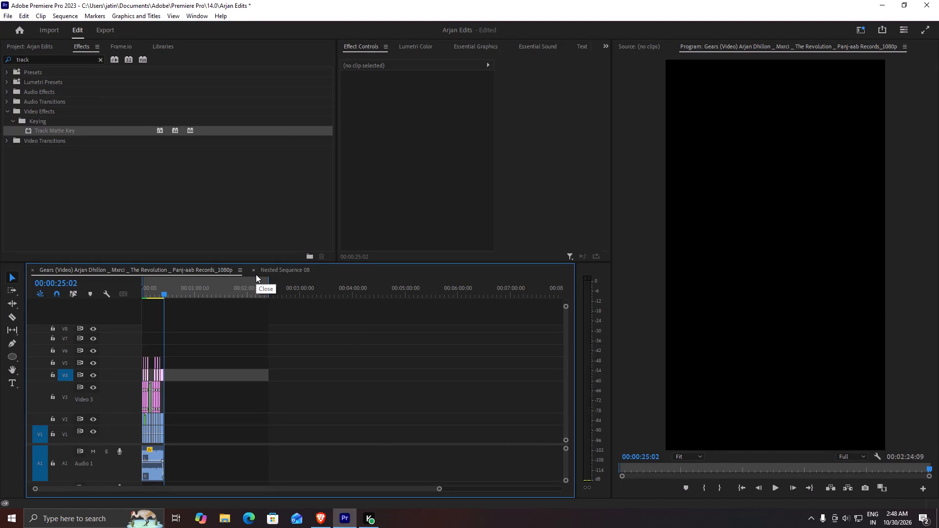
key("o")
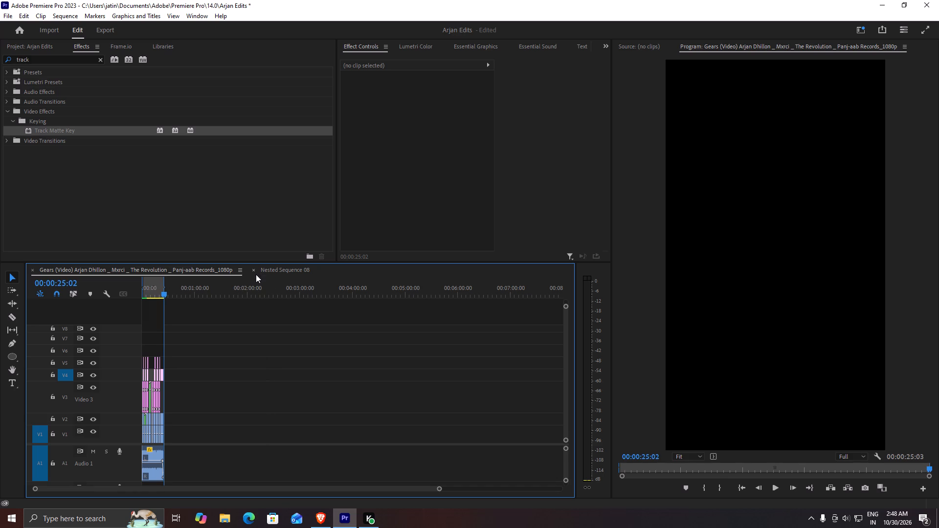
Play back the marked edit from the start to review lyric timing, and replay the "DEHK TA SAHI" section.
key("Return")
key("space")
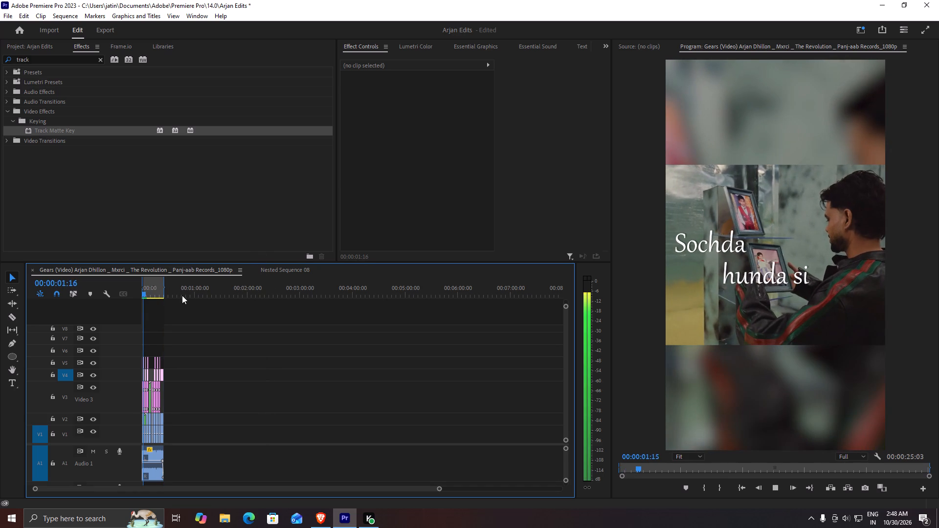
left_click_drag(142, 290, 126, 293)
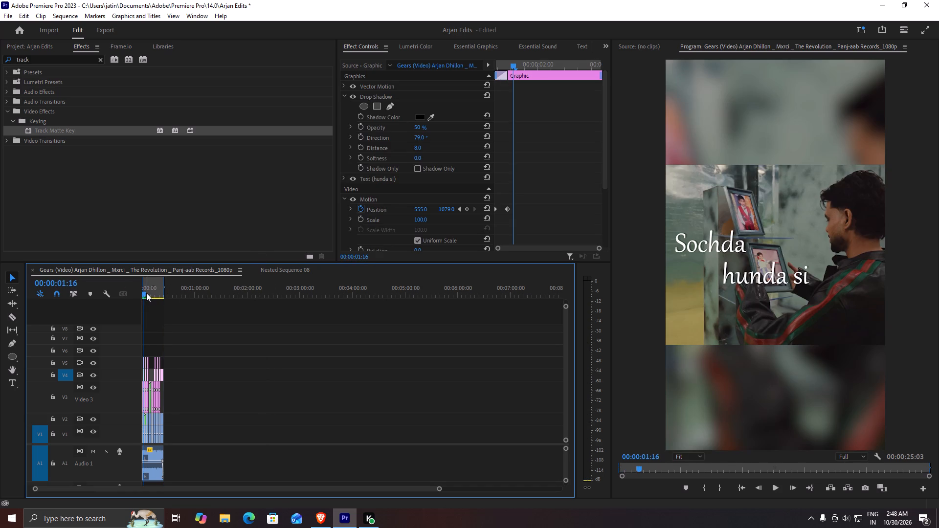
left_click_drag(145, 293, 134, 294)
key("space")
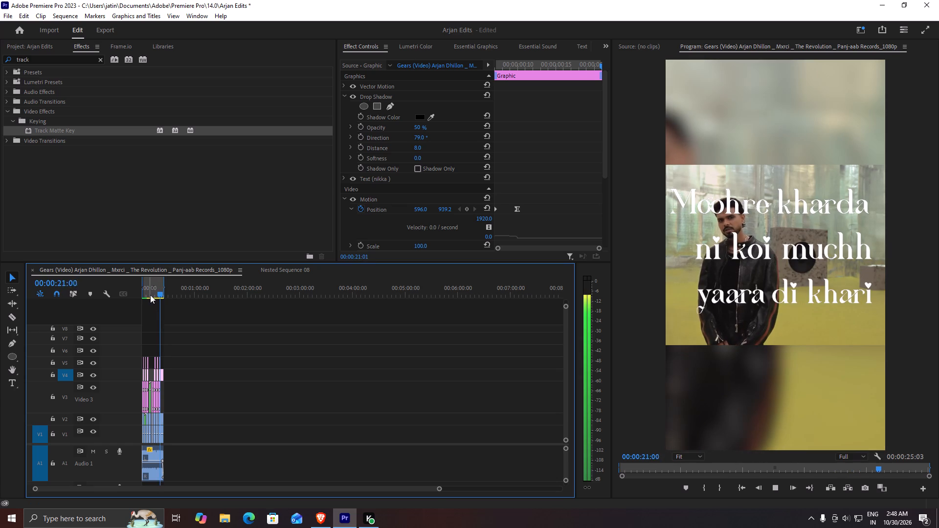
left_click_drag(156, 292, 148, 291)
key("space")
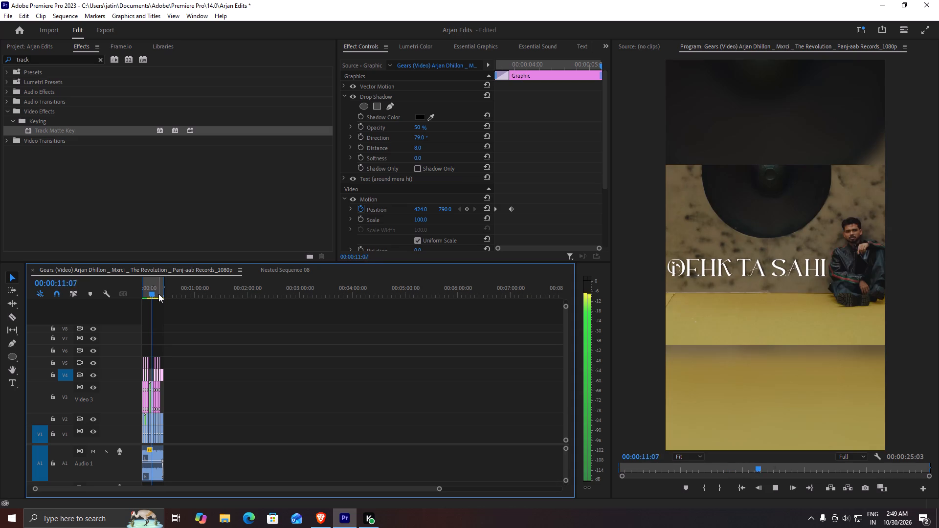
key("space")
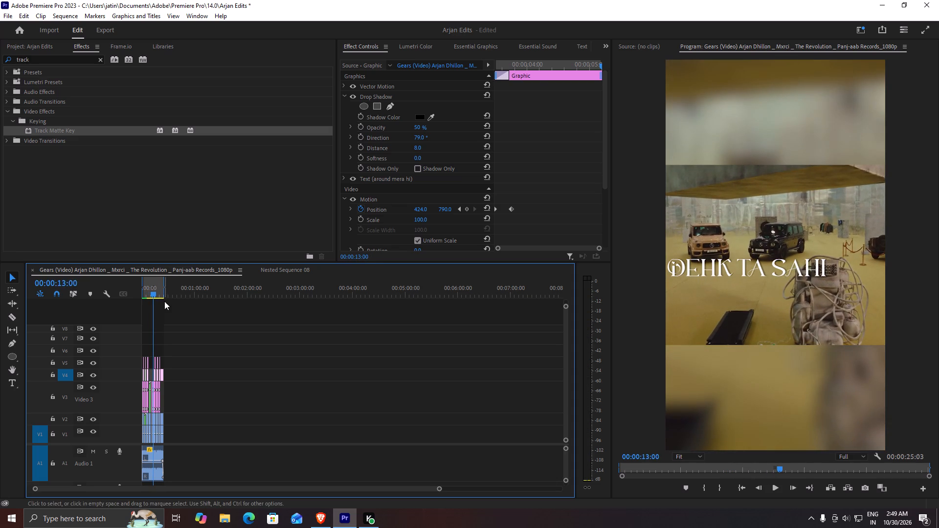
Review the edit again from the start through the "IMPOSSIBLE", "UTTE" and "gaddi ch bhari" lyrics, and recheck the opening "Sochda" lyric.
left_click_drag(151, 295, 142, 296)
key("space")
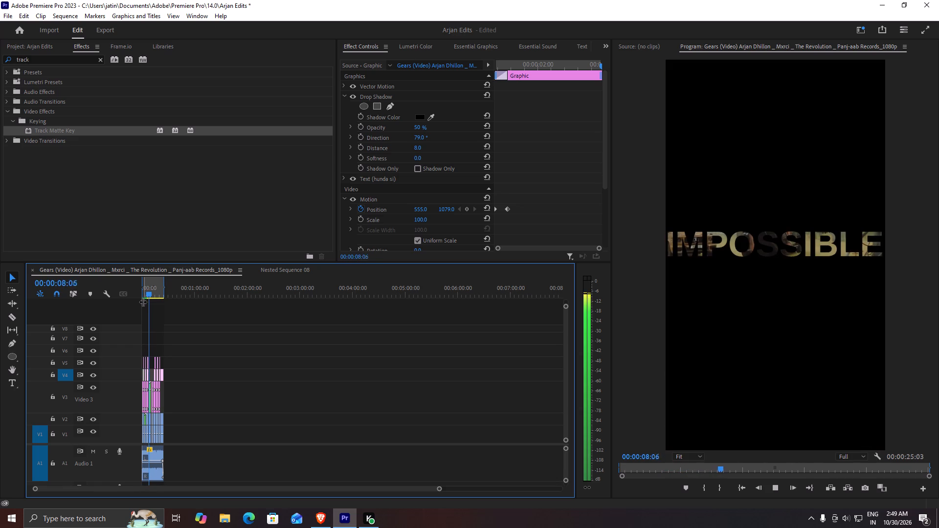
key("space")
key("space")
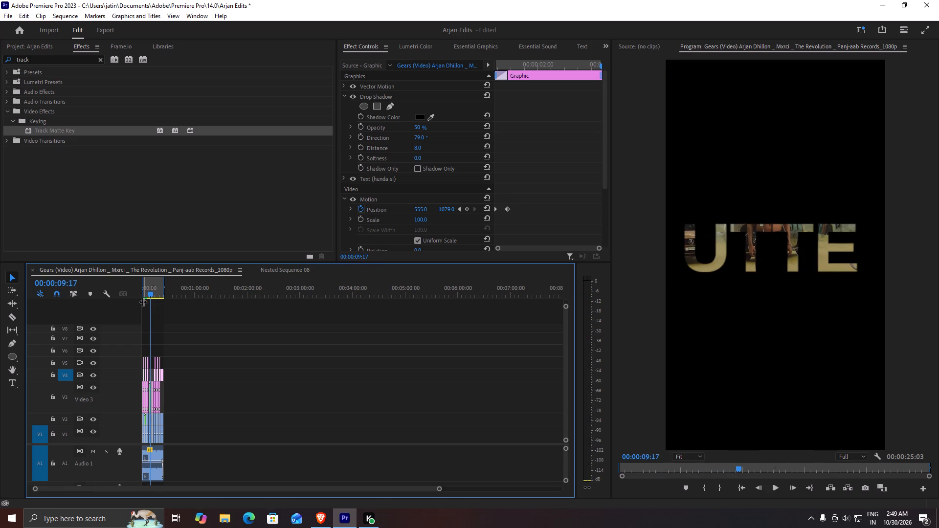
key("space")
key("space")
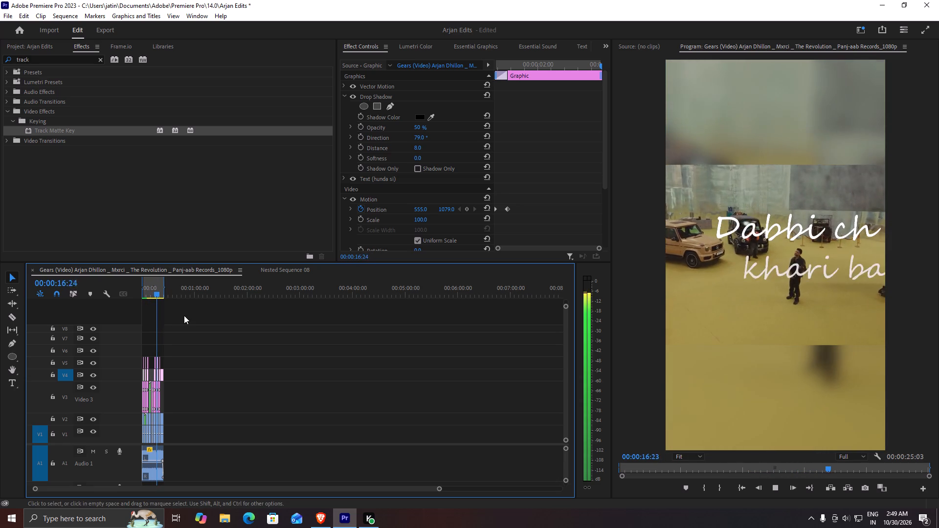
key("space")
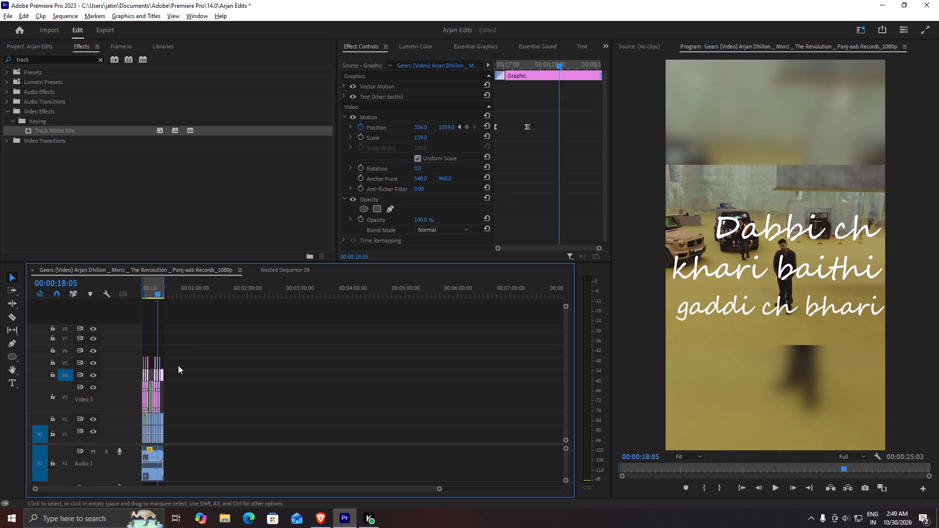
left_click_drag(163, 288, 104, 292)
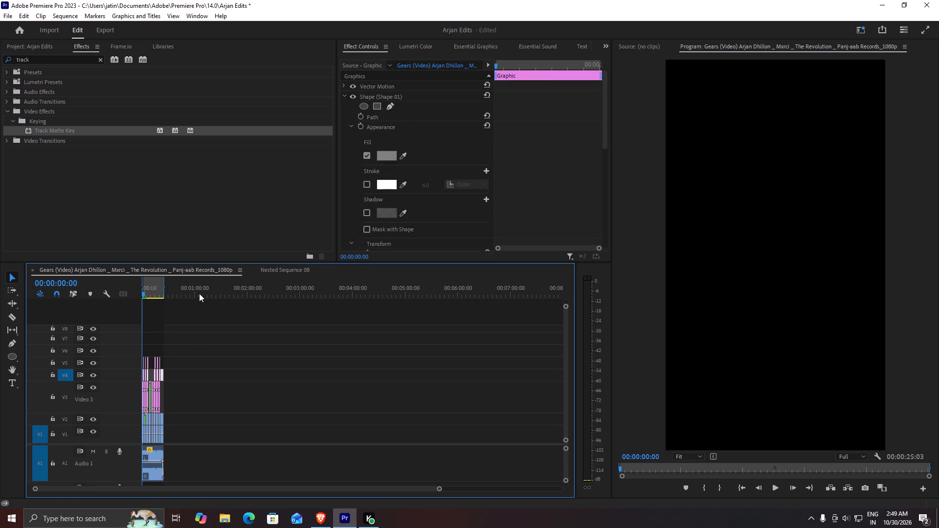
key("space")
key("space")
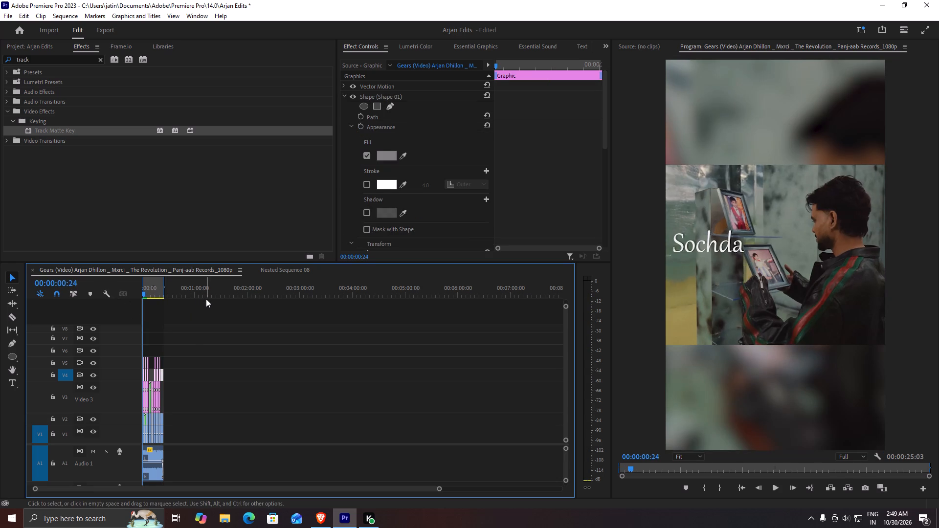
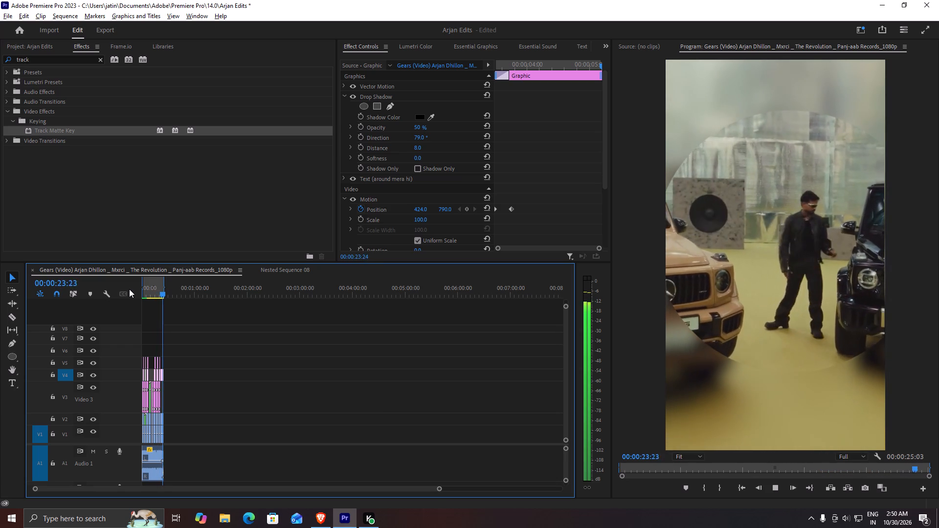
Close the Nested Sequence 08 timeline so only the main Gears sequence stays open.
key("v")
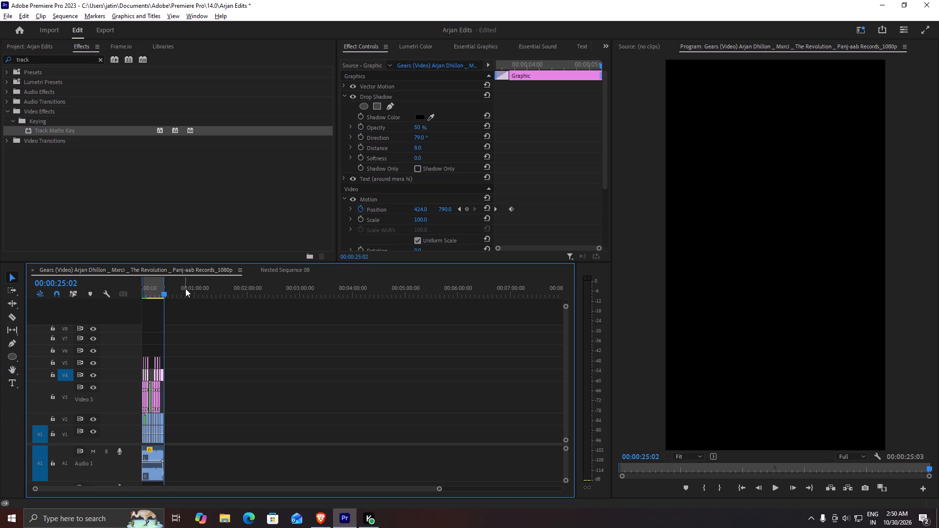
left_click(255, 271)
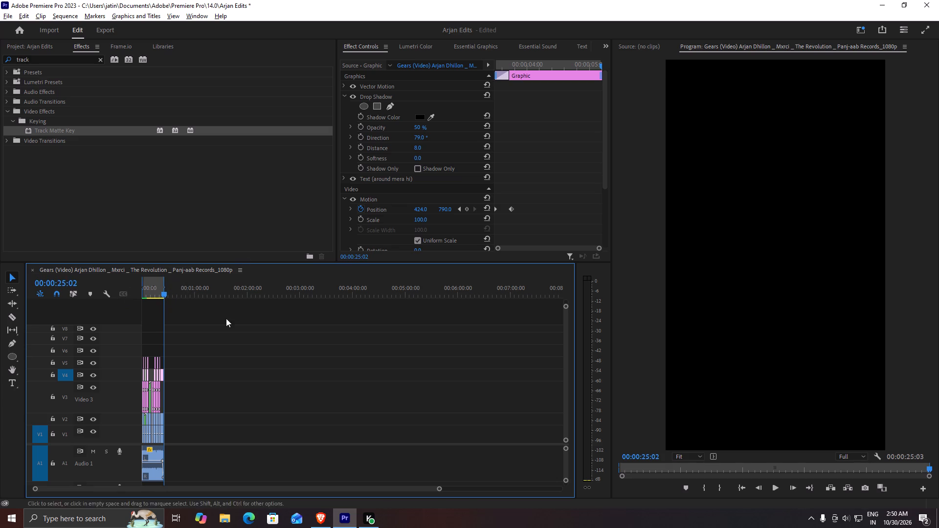
Return to the sequence start, enlarge the timeline, and play the opening "Haye nikka hunda" lyric.
left_click_drag(163, 293, 134, 297)
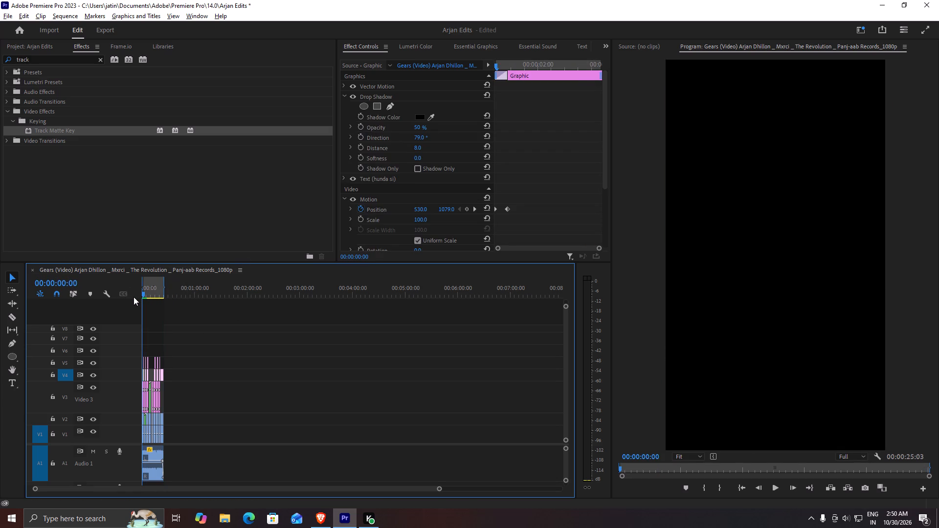
left_click_drag(134, 297, 138, 297)
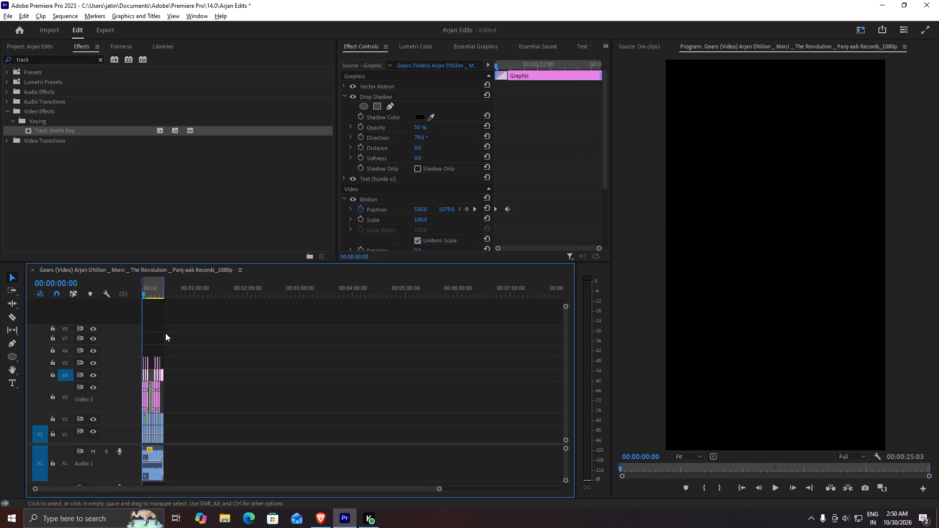
left_click_drag(142, 291, 131, 293)
scroll(162, 360, "up", 6, "alt")
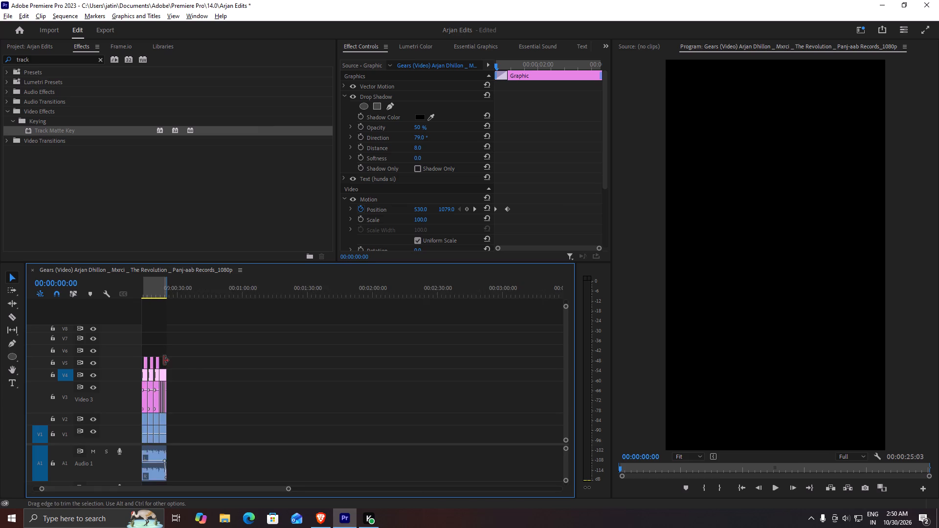
scroll(164, 360, "up", 14, "alt")
left_click_drag(173, 281, 46, 297)
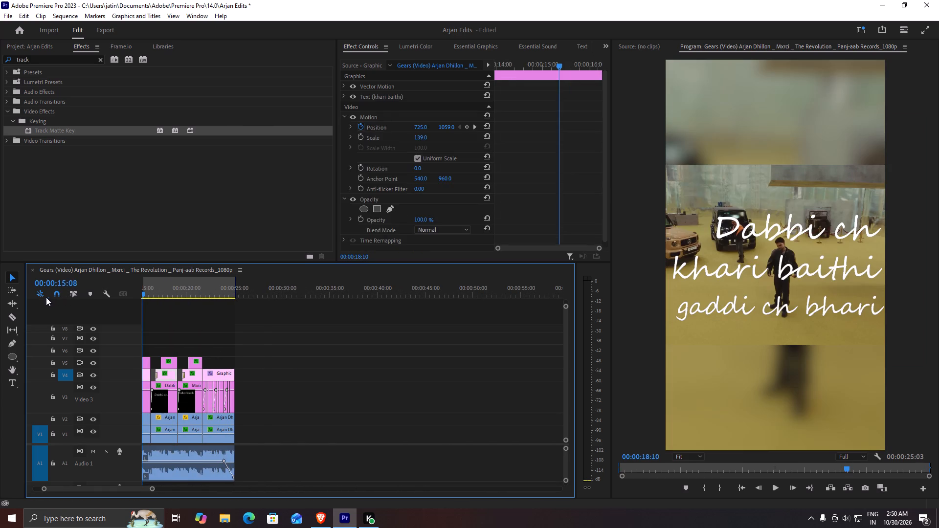
left_click_drag(46, 297, 0, 333)
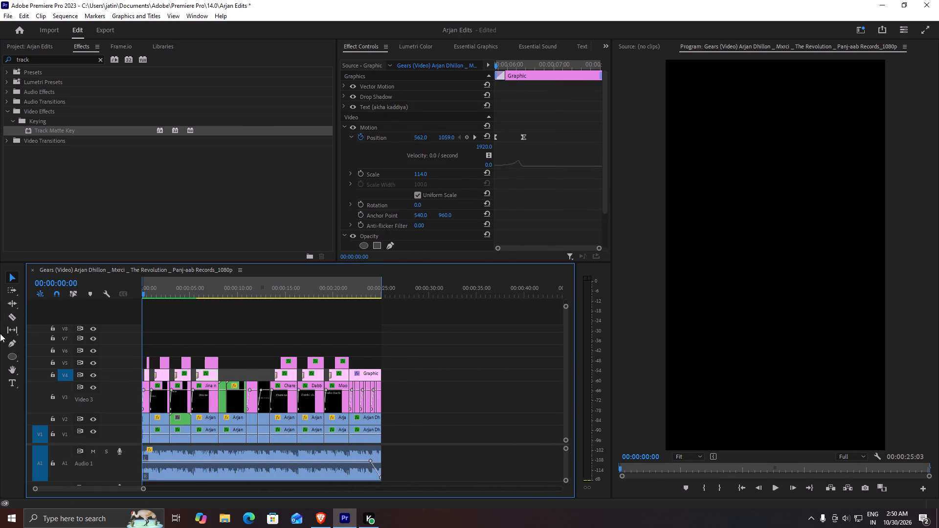
left_click_drag(0, 333, 0, 336)
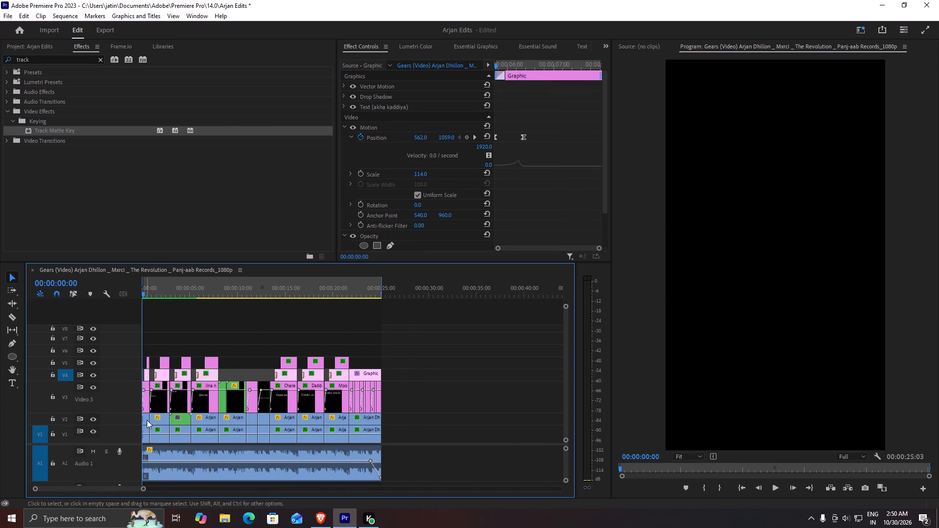
left_click_drag(147, 293, 79, 300)
key("space")
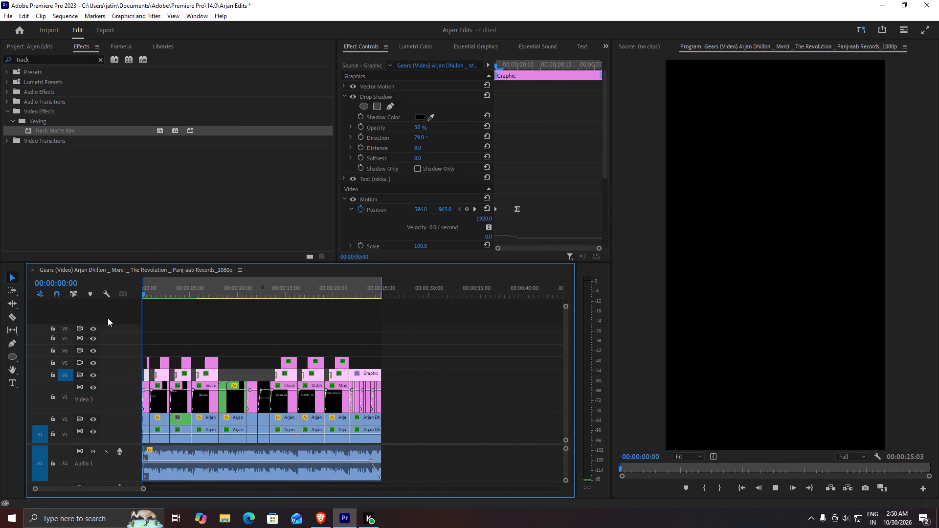
key("space")
Apply Lumetri Color's automatic Basic Correction to the first V2 clip, under the "Haye nikka hunda" lyric.
left_click(144, 419)
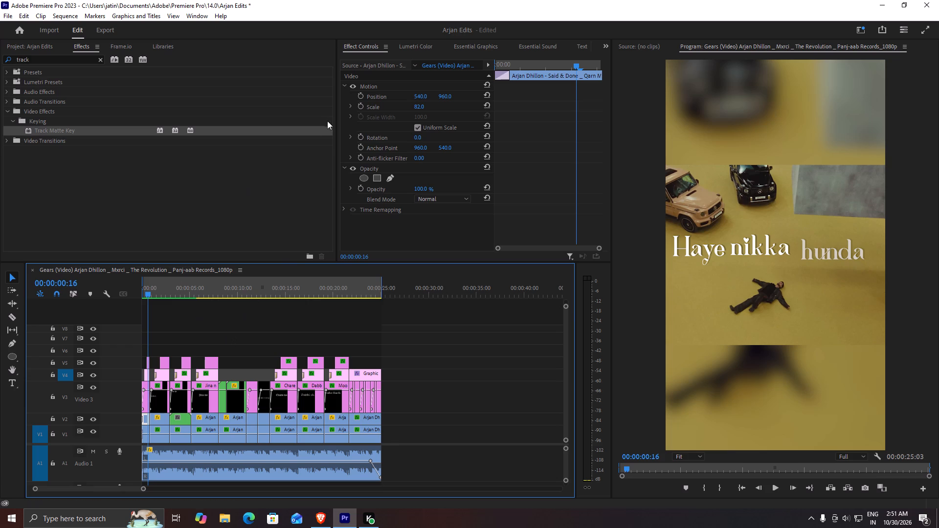
left_click(412, 47)
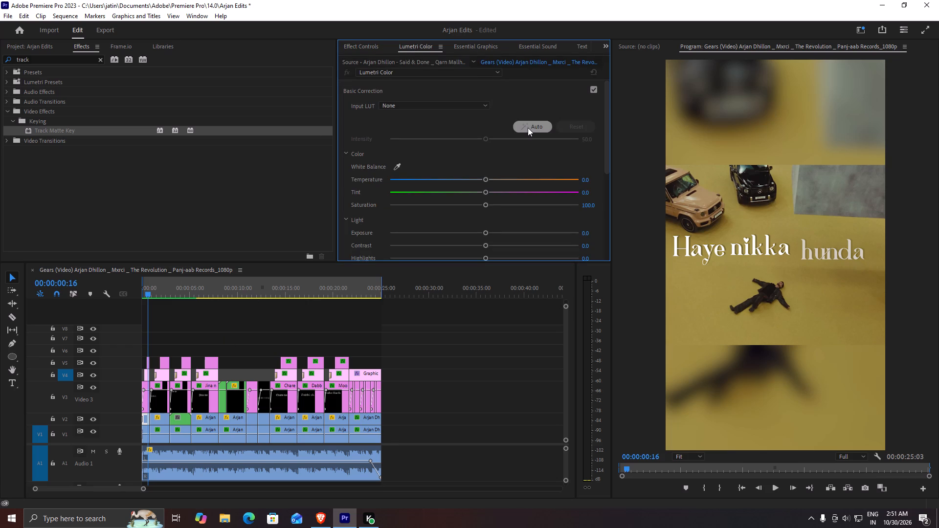
left_click(528, 128)
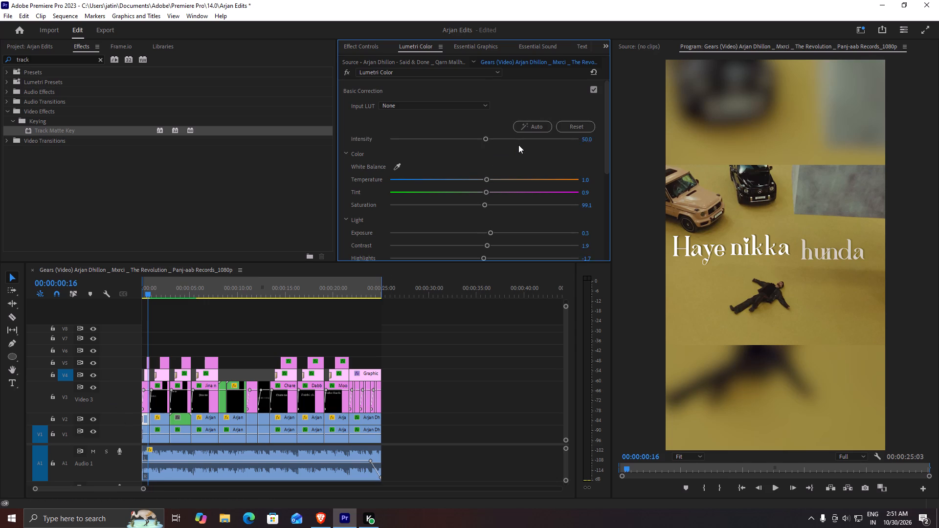
scroll(518, 145, "down", 12)
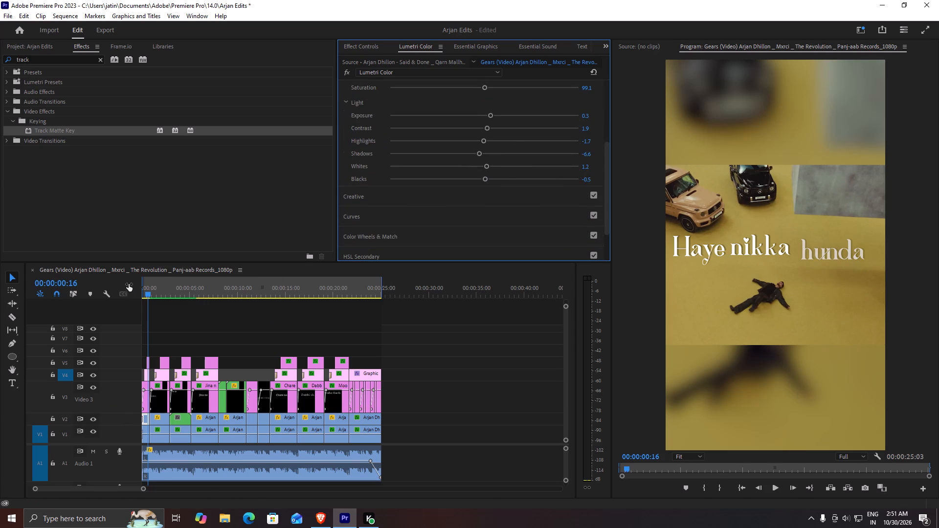
Replay the opening into the "Sochda hunda si" lyric and apply Lumetri auto correction to its V2 clip.
left_click_drag(140, 293, 135, 293)
left_click_drag(147, 292, 132, 292)
key("space")
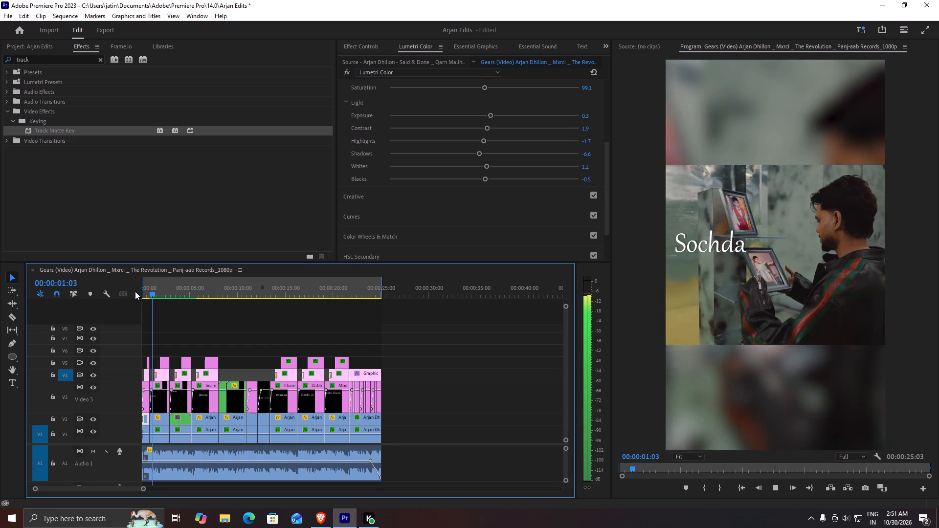
key("space")
left_click(161, 420)
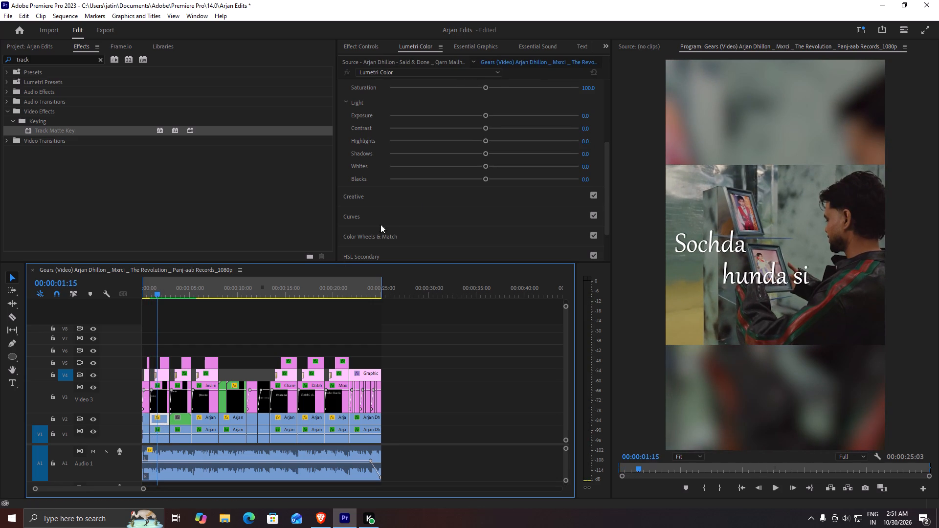
scroll(457, 208, "up", 6)
scroll(557, 108, "up", 4)
left_click(537, 108)
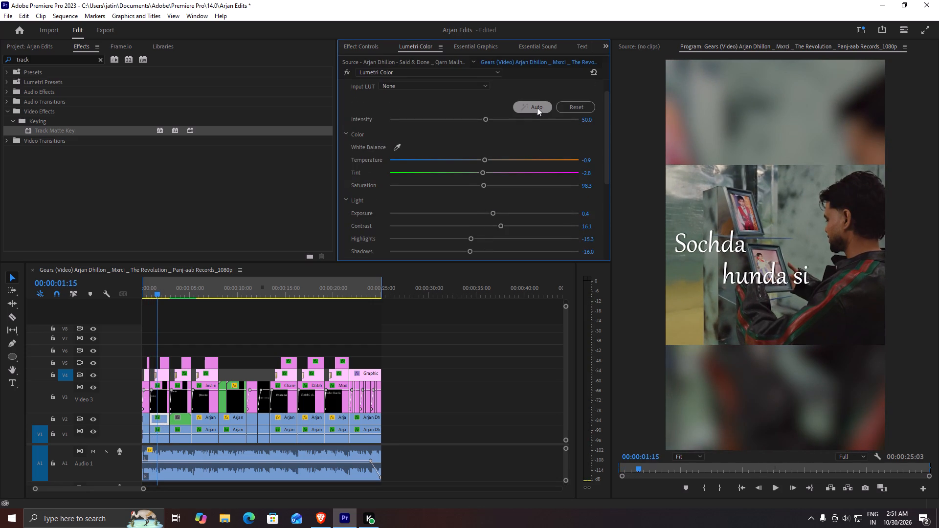
Play on to the "Mere de" lyric and apply Lumetri auto correction to its V2 nested clip and the V2 clip following it.
key("space")
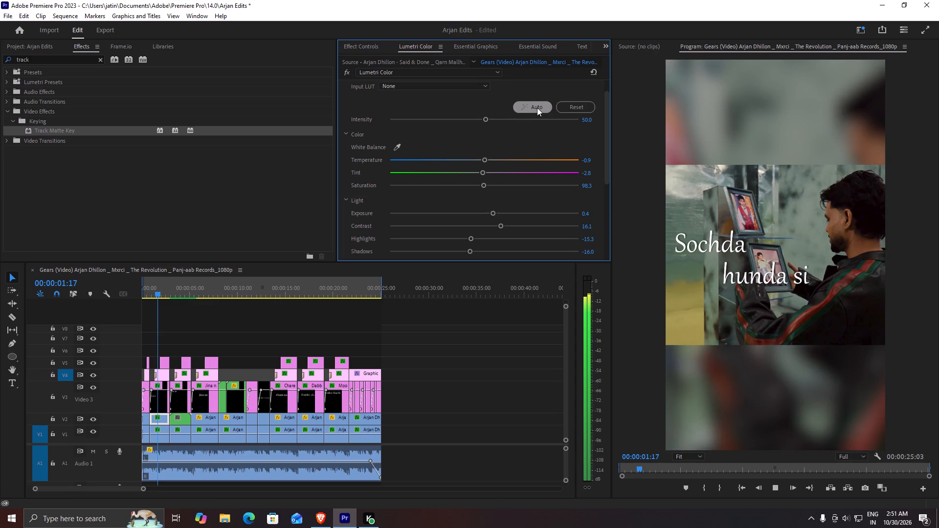
key("space")
key("space")
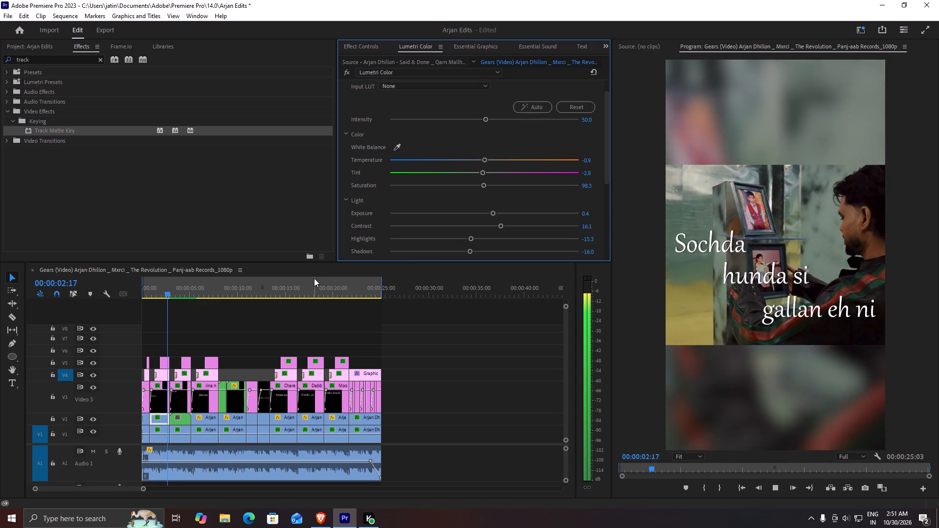
key("space")
left_click(183, 421)
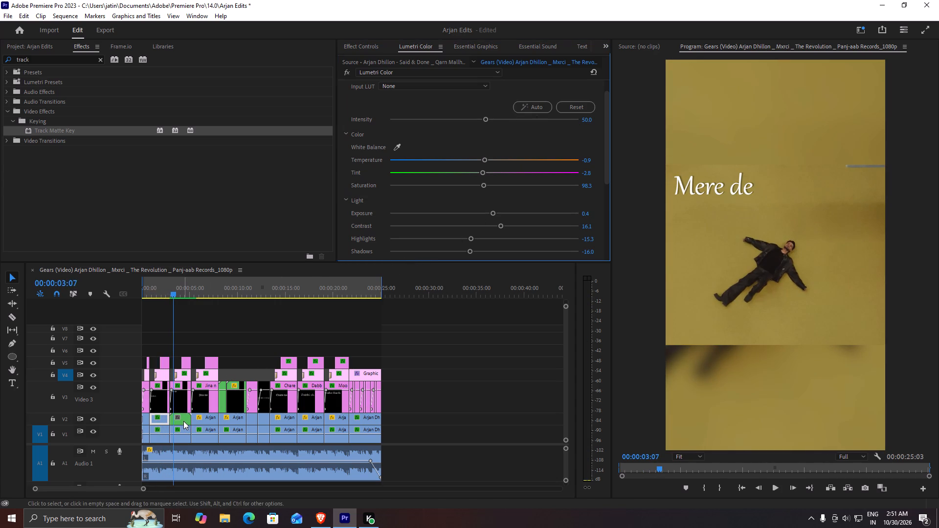
left_click(531, 108)
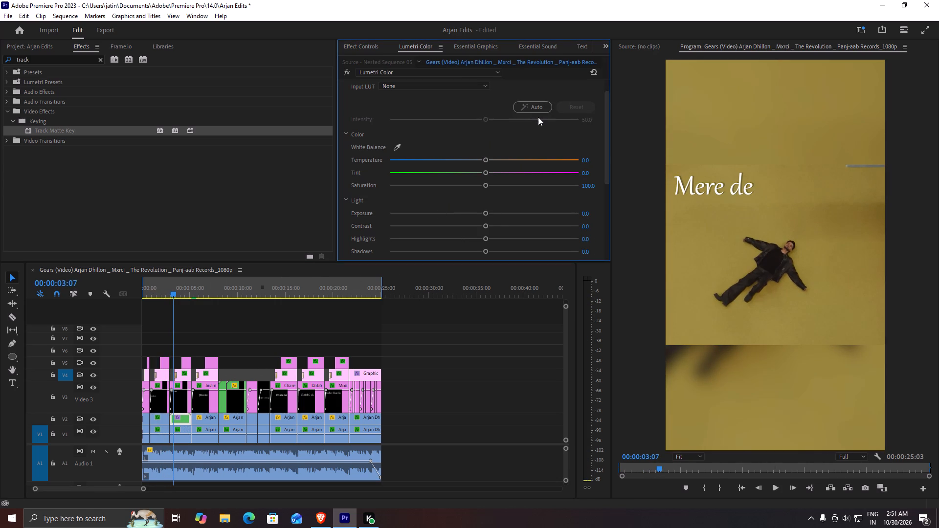
left_click(202, 422)
left_click(514, 105)
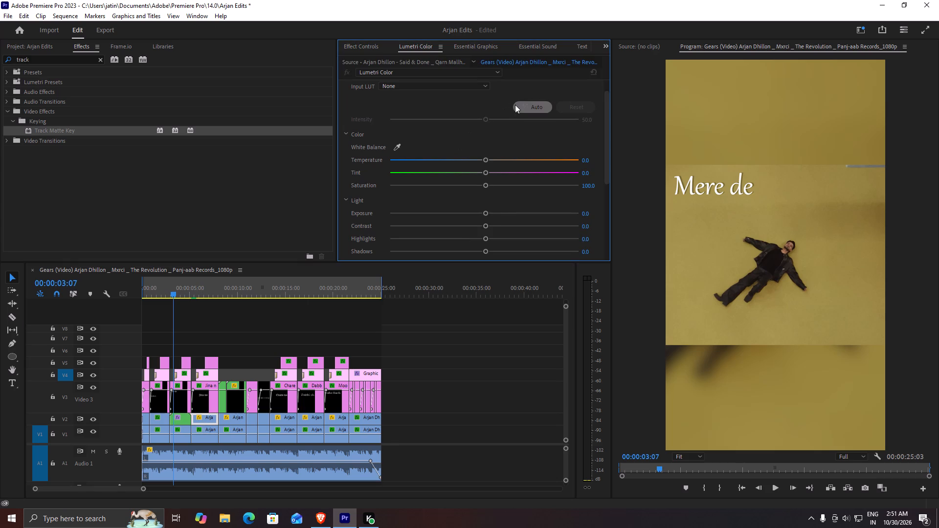
Move past "IMPOSSIBLE" and "KUCH BHI" and apply Lumetri auto correction to the two short V2 clips under "DEHK TA SAHI".
left_click_drag(185, 291, 188, 292)
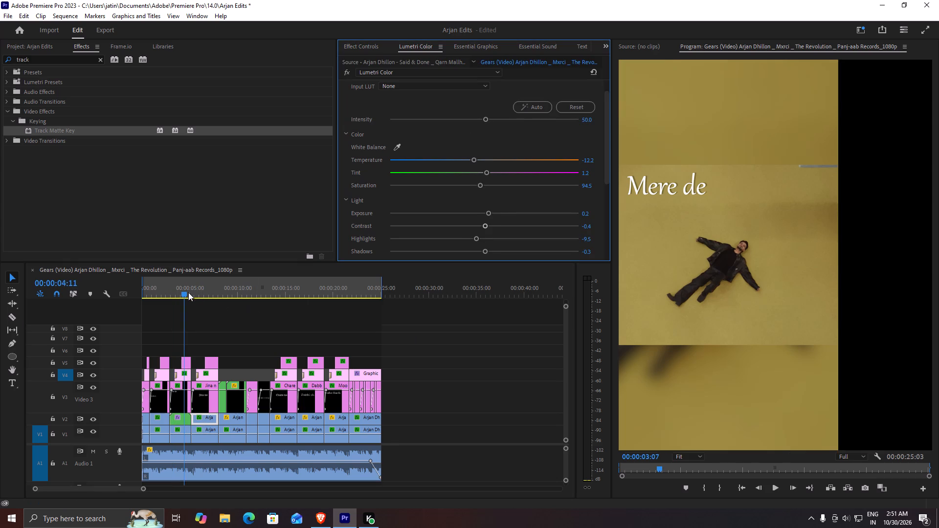
left_click_drag(188, 292, 228, 294)
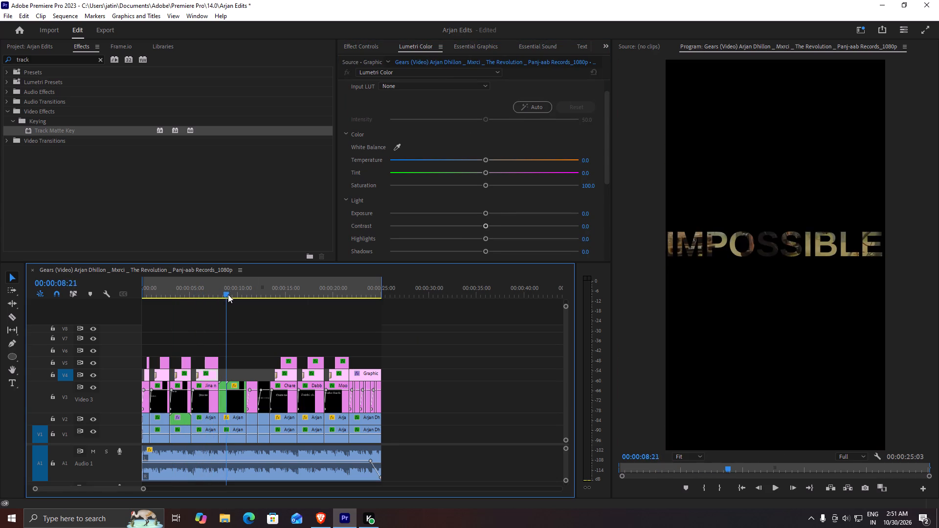
left_click_drag(228, 294, 229, 294)
left_click_drag(227, 290, 251, 294)
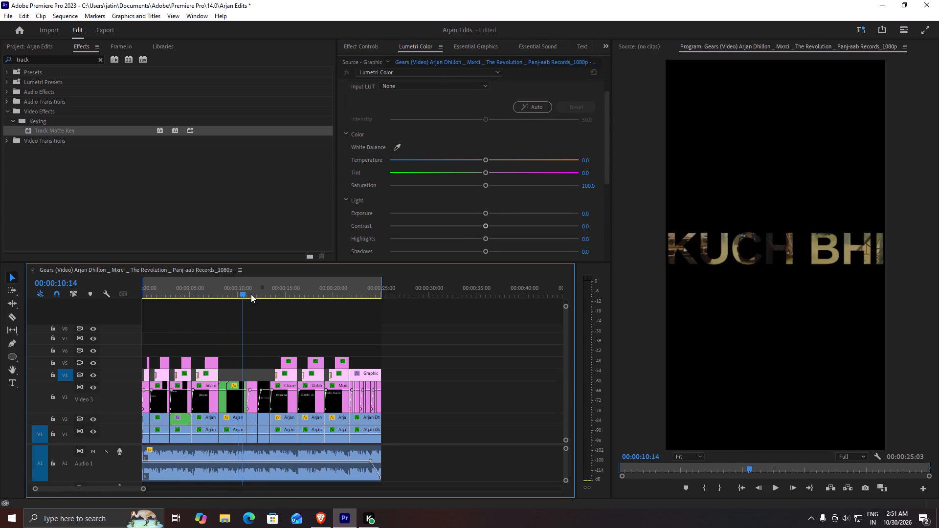
left_click_drag(251, 294, 251, 300)
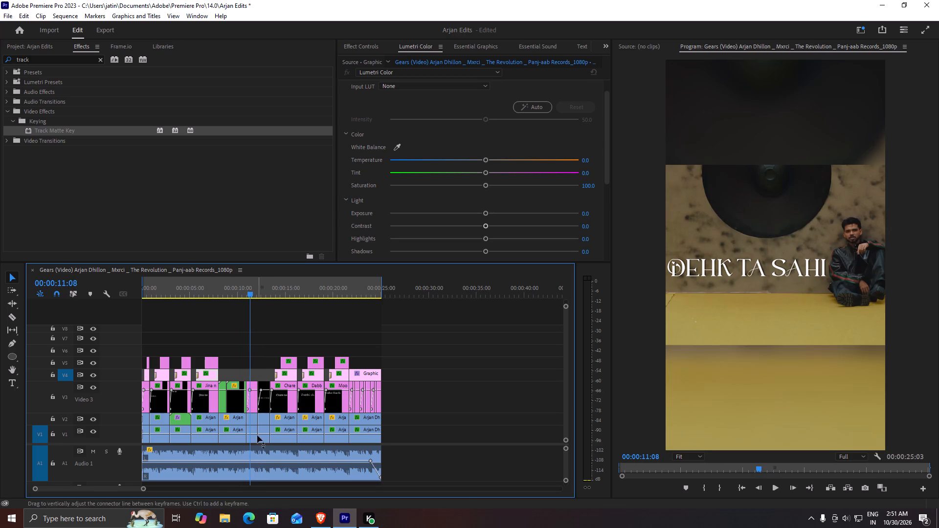
left_click(253, 421)
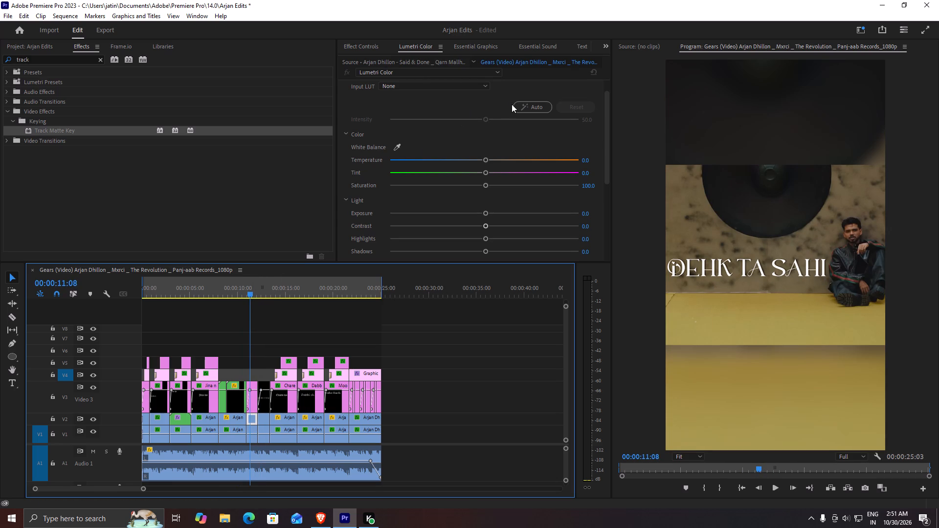
left_click(514, 105)
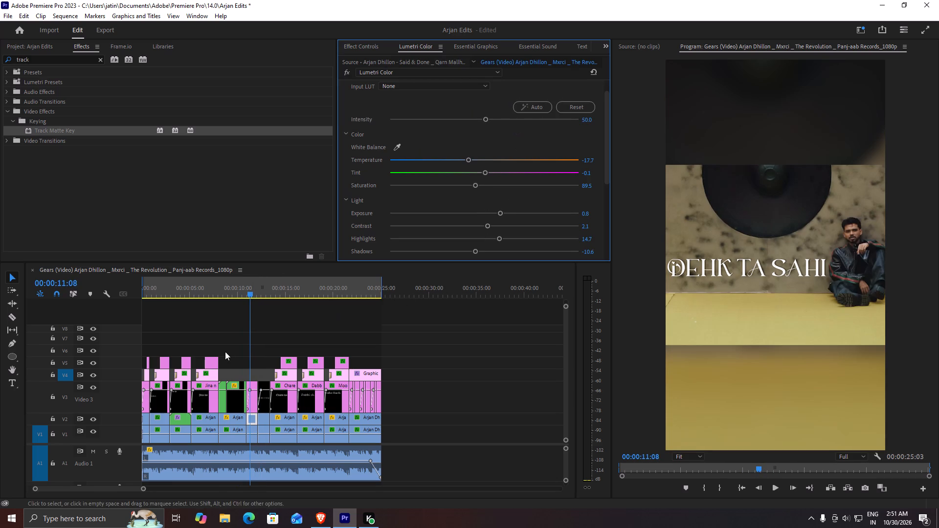
left_click(263, 418)
left_click_drag(254, 295, 263, 295)
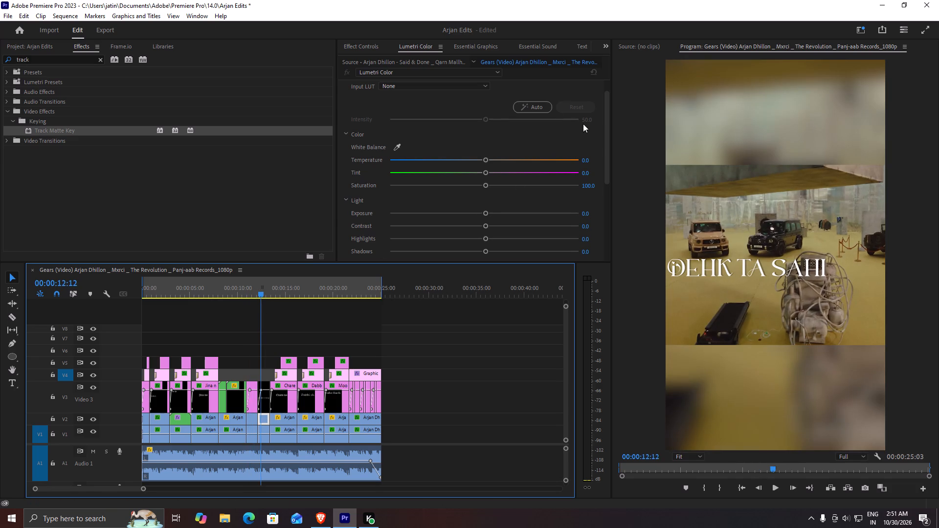
left_click(536, 107)
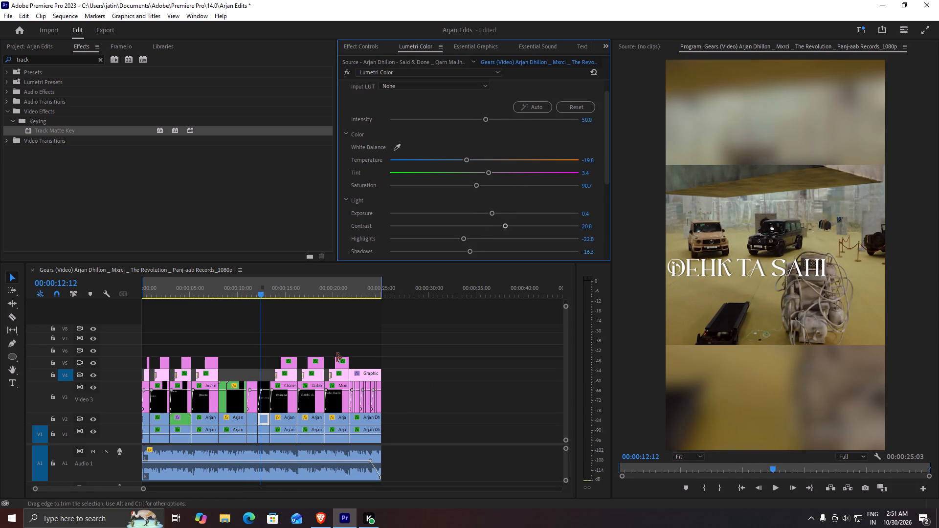
Apply Lumetri auto correction to the V2 clips under the "Chare na" and "Dabbi ch" lyrics.
left_click(278, 419)
left_click_drag(254, 289, 273, 291)
left_click(542, 104)
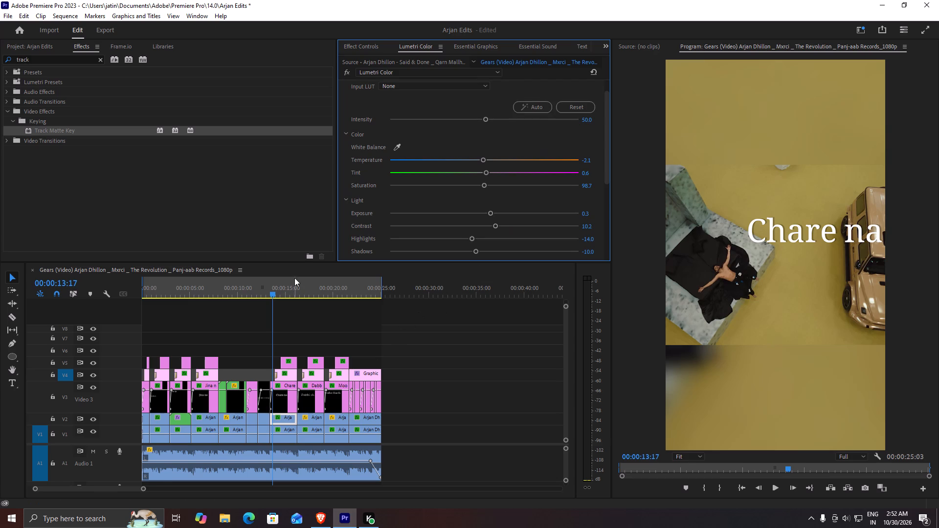
left_click_drag(277, 287, 303, 292)
left_click(309, 419)
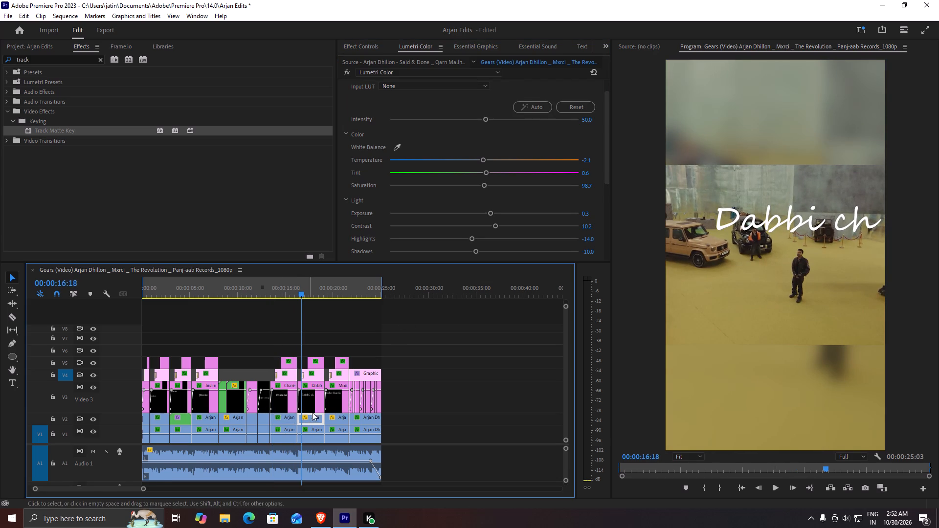
left_click(516, 110)
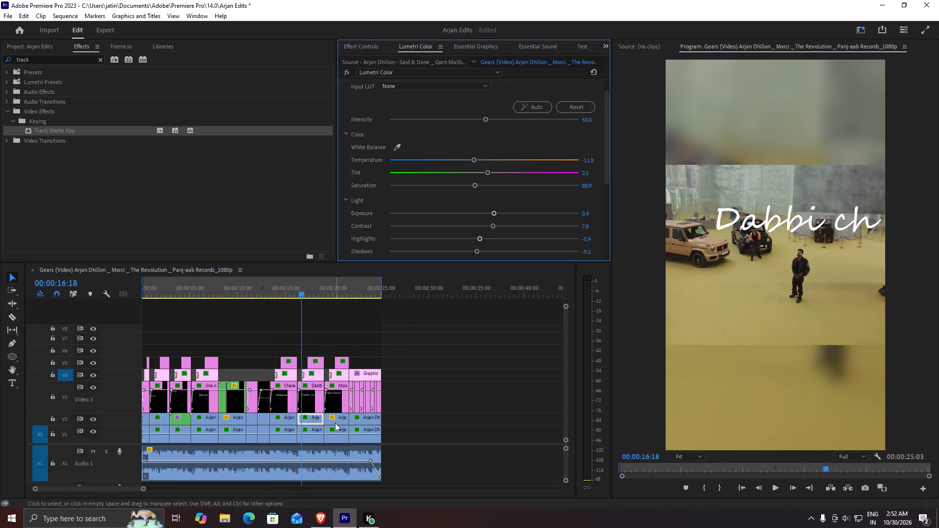
Apply Lumetri auto correction to the V2 clip under "Moohre kharda ni koi muchh" and check it at 00:00:20:00.
left_click(335, 420)
left_click(521, 109)
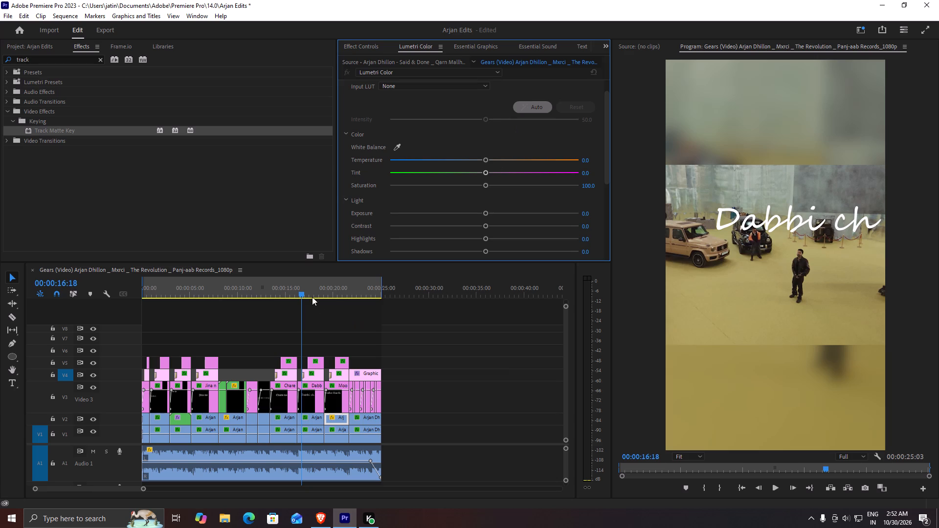
left_click_drag(311, 293, 335, 293)
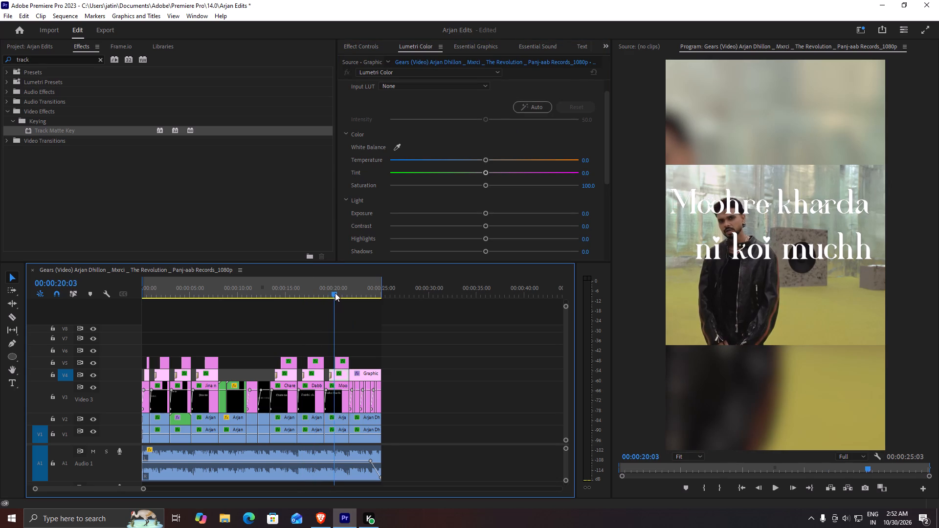
left_click_drag(335, 293, 334, 298)
left_click(336, 418)
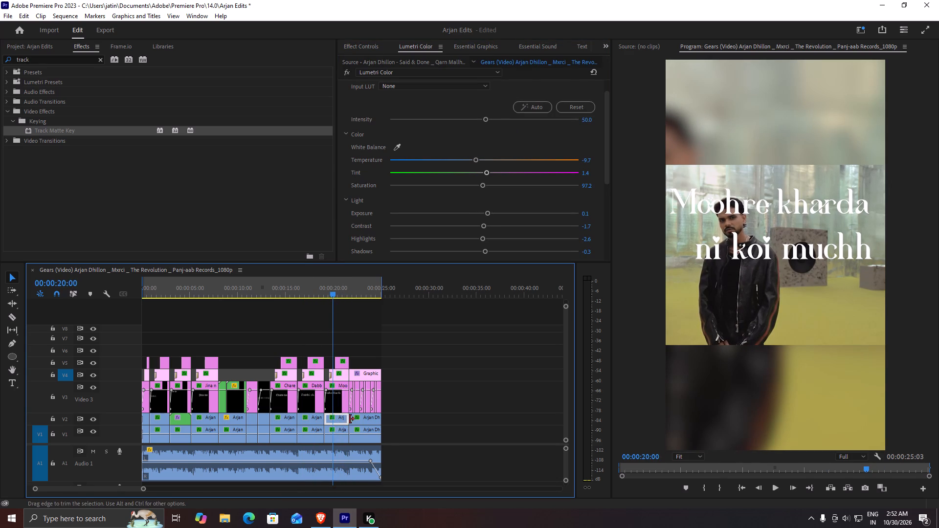
Move to the closing "SAHI" lyric at 00:00:22:14 and apply Lumetri auto correction to the final V4 graphic.
left_click(358, 418)
left_click_drag(342, 285, 352, 288)
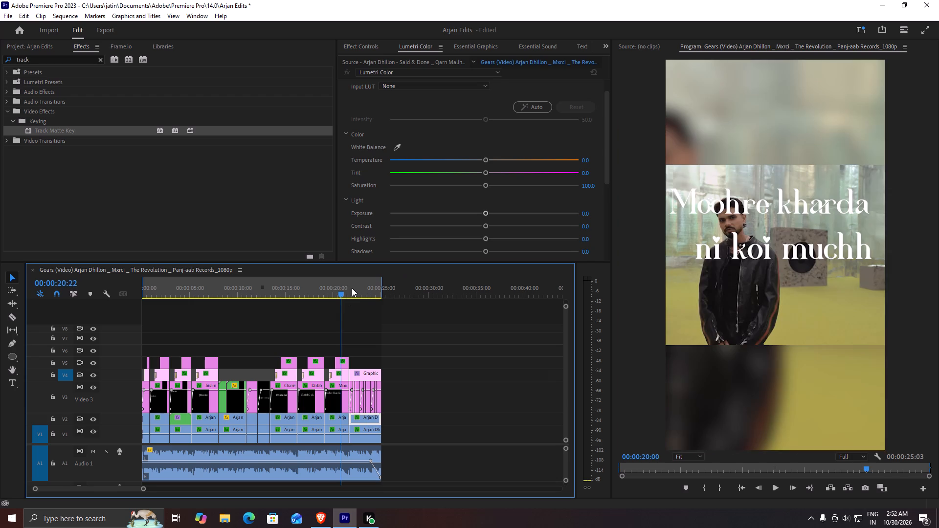
left_click_drag(352, 288, 359, 288)
left_click(538, 103)
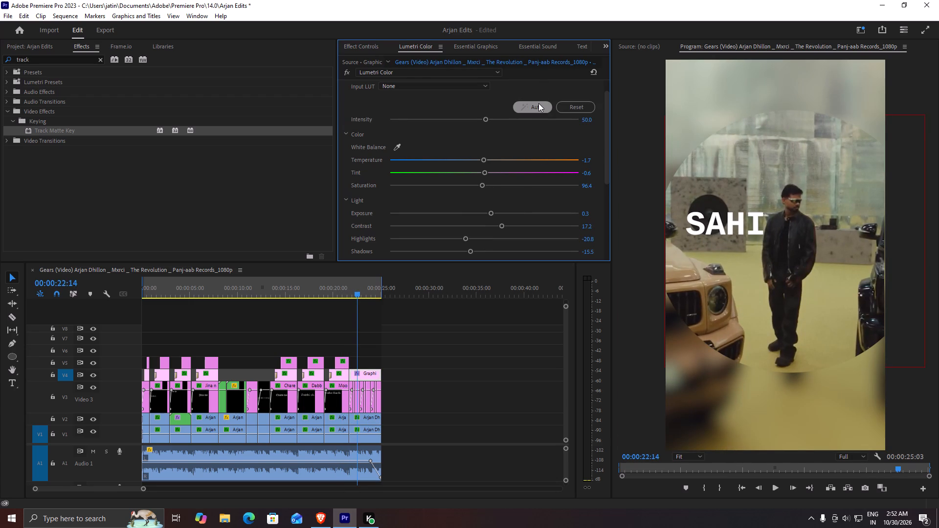
Return the playhead to the start of the sequence at 00:00:00:00.
left_click_drag(334, 304, 326, 302)
left_click_drag(353, 295, 152, 284)
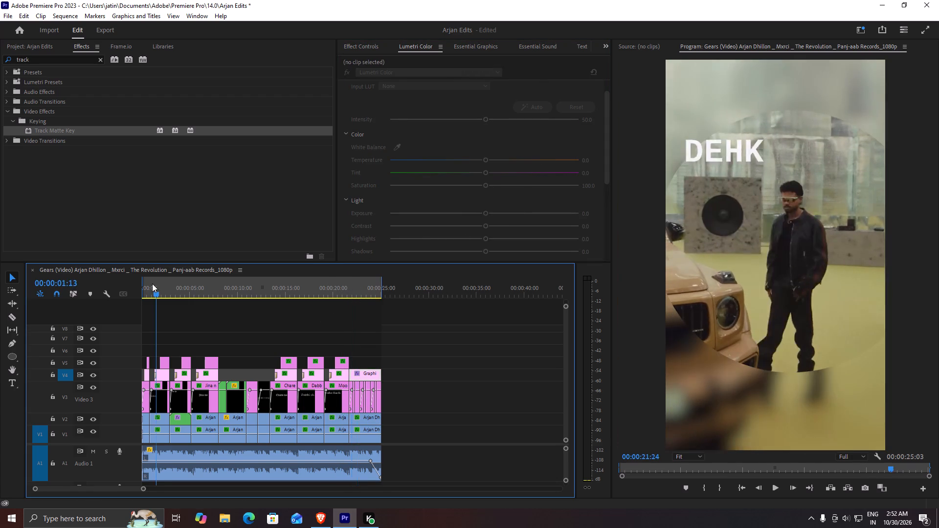
left_click_drag(152, 284, 103, 286)
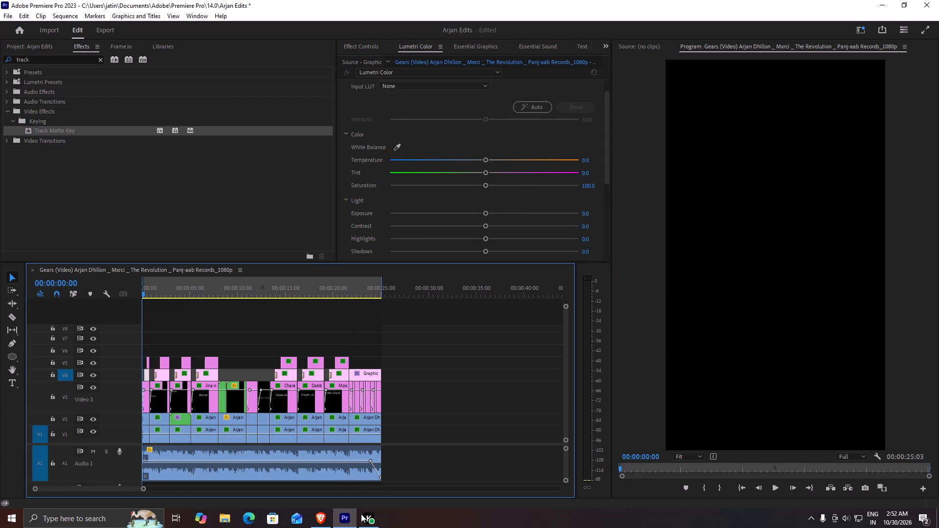